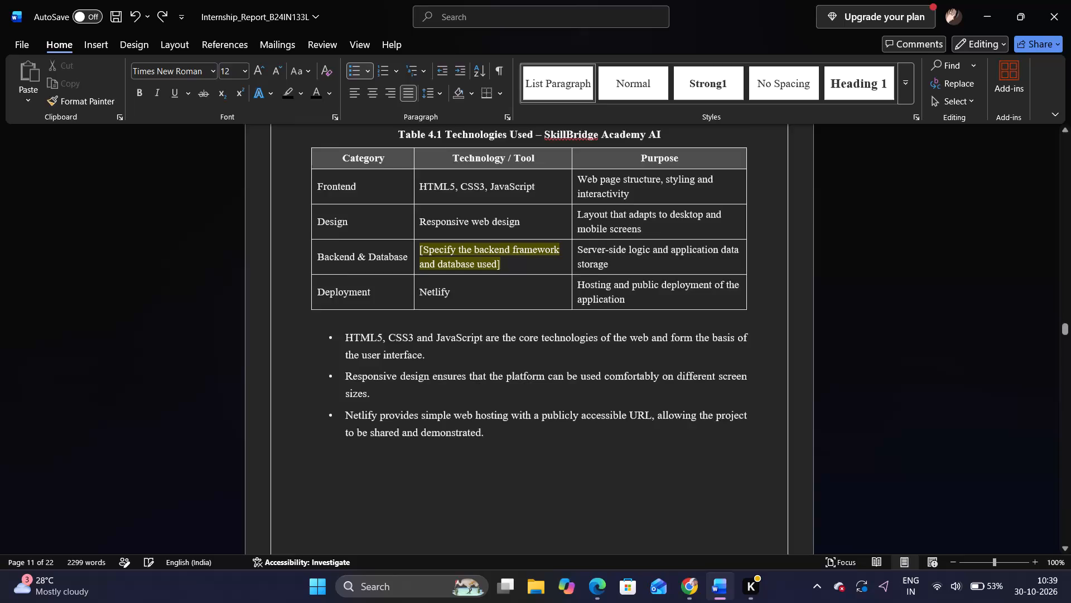
Remove the bold formatting from the caption "Table 4.1 Technologies Used – SkillBridge Academy AI".
{"action": "scroll", "coordinate": [534, 406], "scroll_direction": "down", "scroll_amount": 1}
{"action": "scroll", "coordinate": [534, 406], "scroll_direction": "up", "scroll_amount": 1}
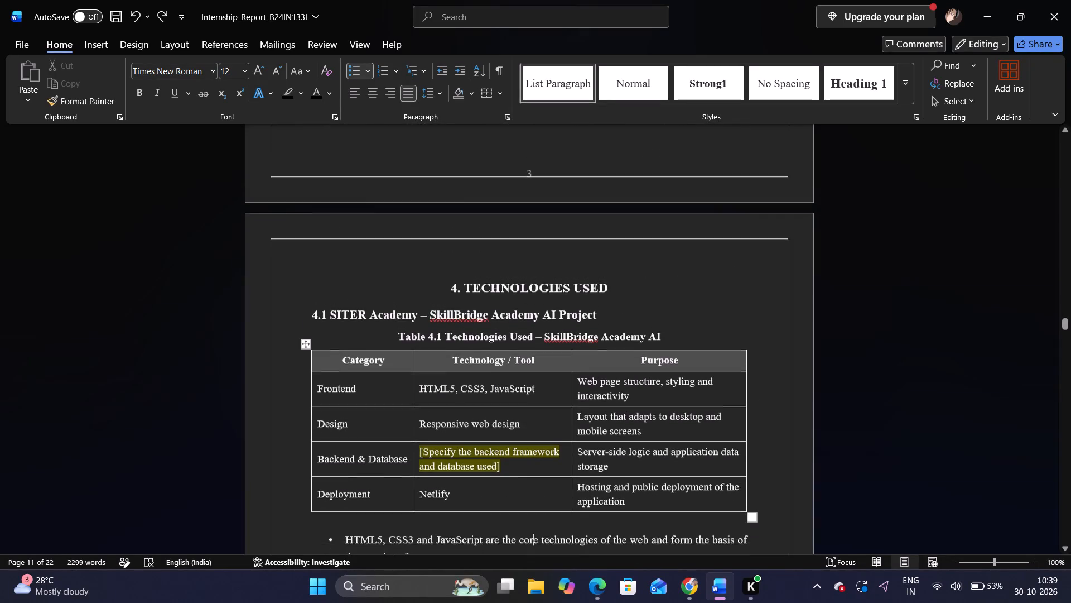
{"action": "scroll", "coordinate": [534, 406], "scroll_direction": "up", "scroll_amount": 2}
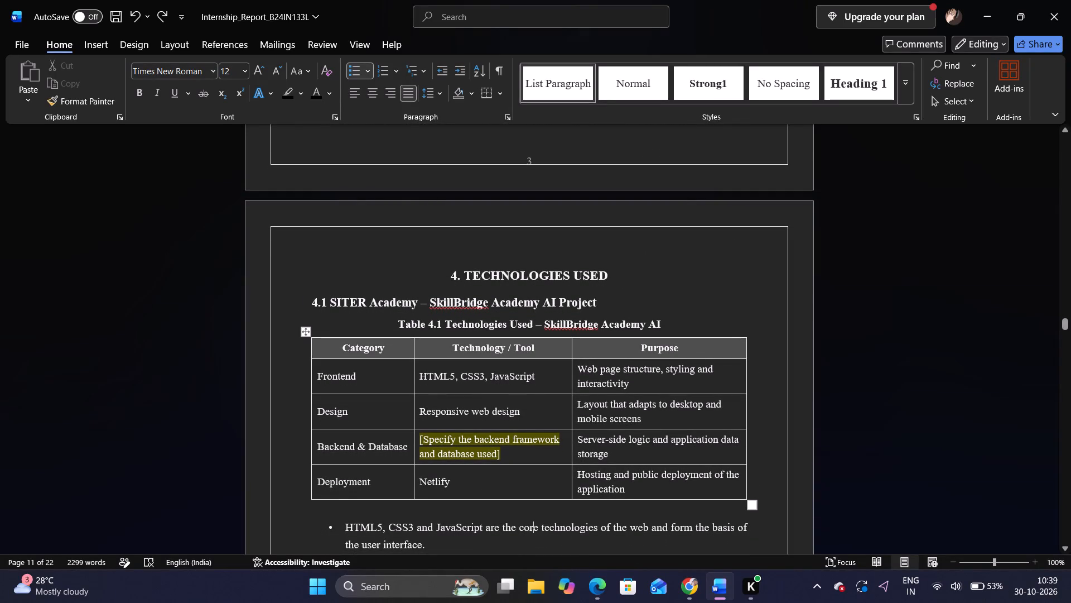
{"action": "left_click_drag", "start_coordinate": [665, 322], "coordinate": [422, 323]}
{"action": "key", "text": "ctrl+b"}
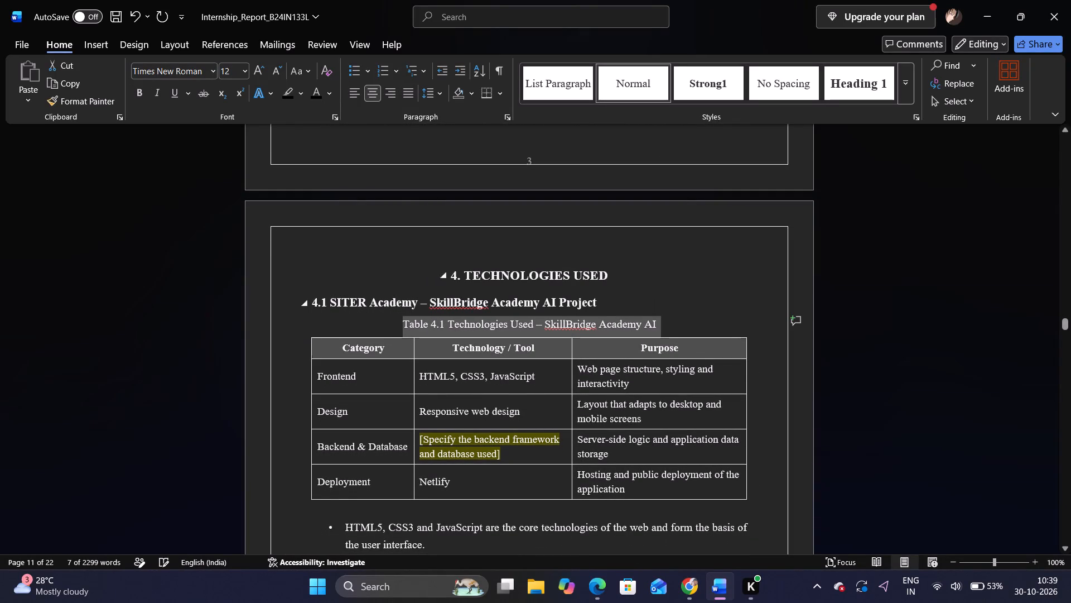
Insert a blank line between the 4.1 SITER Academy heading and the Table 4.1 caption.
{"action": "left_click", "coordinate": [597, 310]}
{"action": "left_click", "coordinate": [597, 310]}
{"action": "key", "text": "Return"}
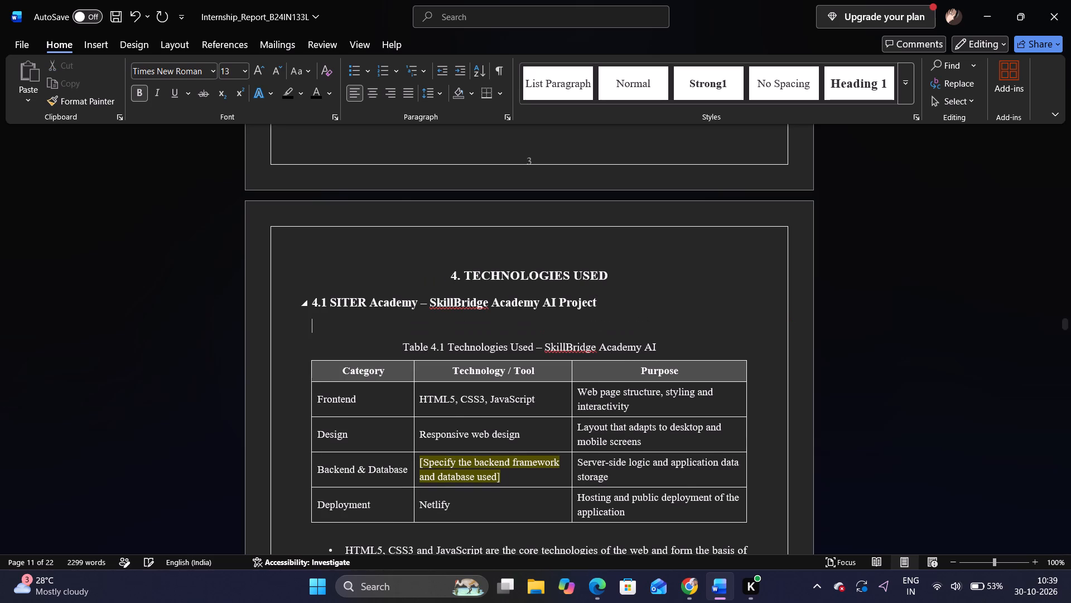
Insert a blank line above the "4.1 SITER Academy – SkillBridge Academy AI Project" heading.
{"action": "left_click", "coordinate": [310, 300]}
{"action": "key", "text": "Return"}
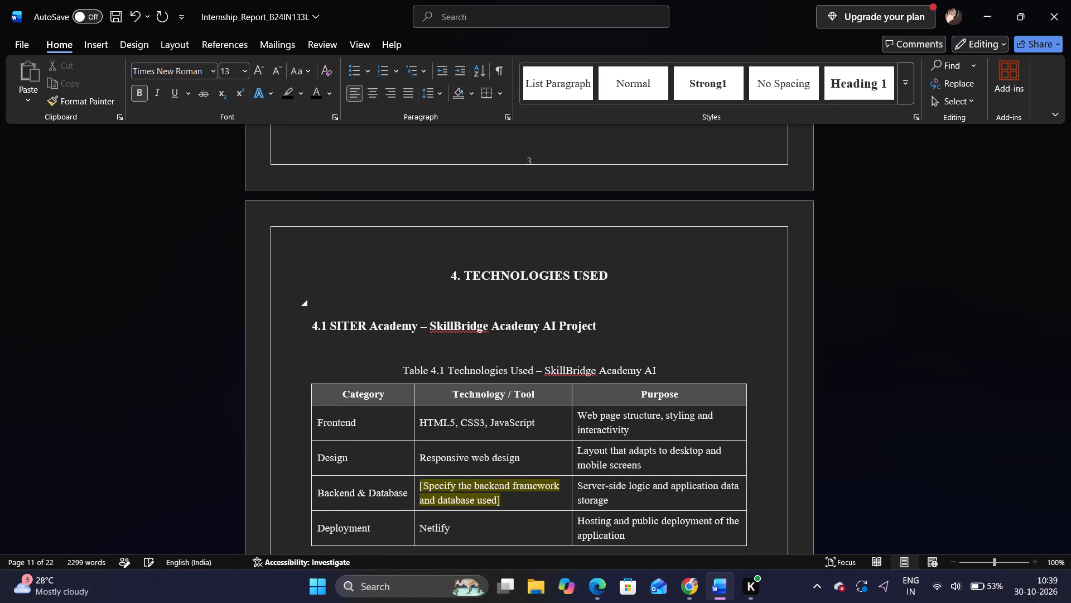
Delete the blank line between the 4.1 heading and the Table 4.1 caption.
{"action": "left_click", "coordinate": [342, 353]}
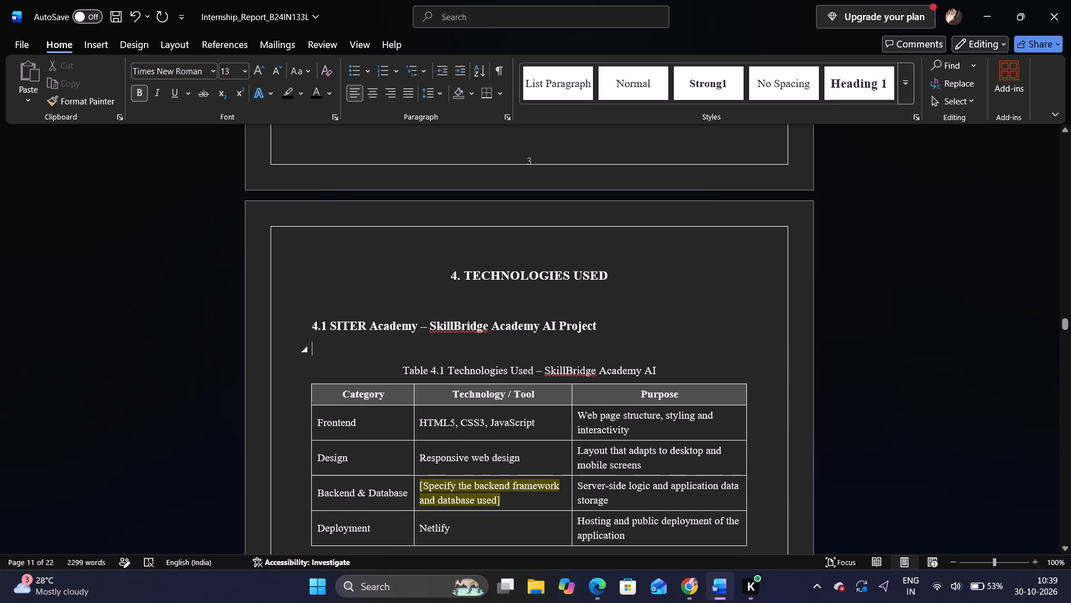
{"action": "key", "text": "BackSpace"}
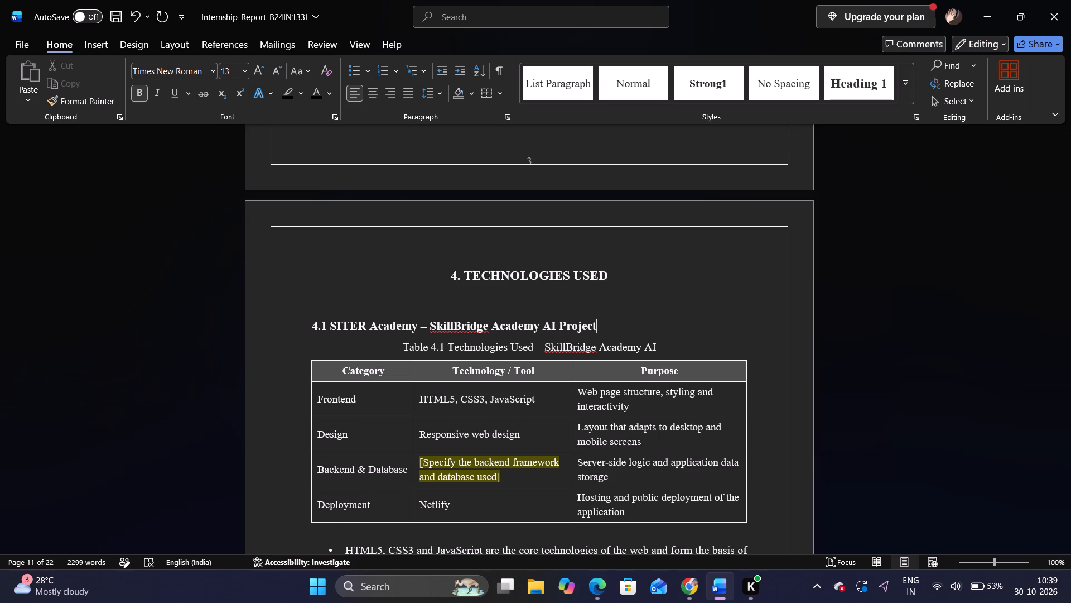
Review the layout and heading spacing of the report pages around chapters 3, 4 and 5.
{"action": "scroll", "coordinate": [342, 353], "scroll_direction": "down", "scroll_amount": 3}
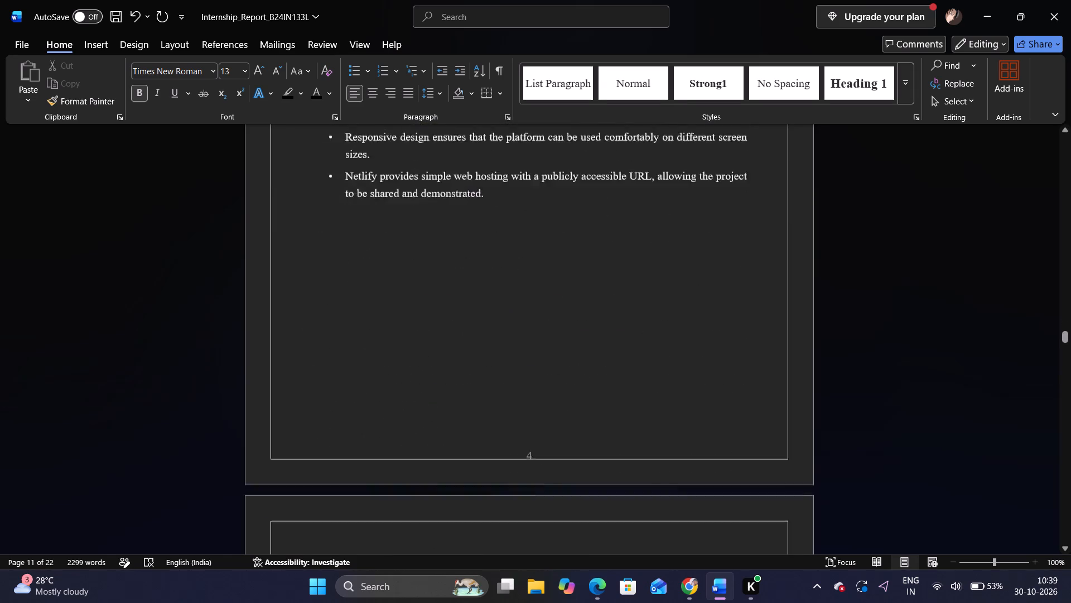
{"action": "scroll", "coordinate": [342, 353], "scroll_direction": "down", "scroll_amount": 1}
{"action": "scroll", "coordinate": [342, 353], "scroll_direction": "up", "scroll_amount": 3}
{"action": "scroll", "coordinate": [342, 353], "scroll_direction": "down", "scroll_amount": 1}
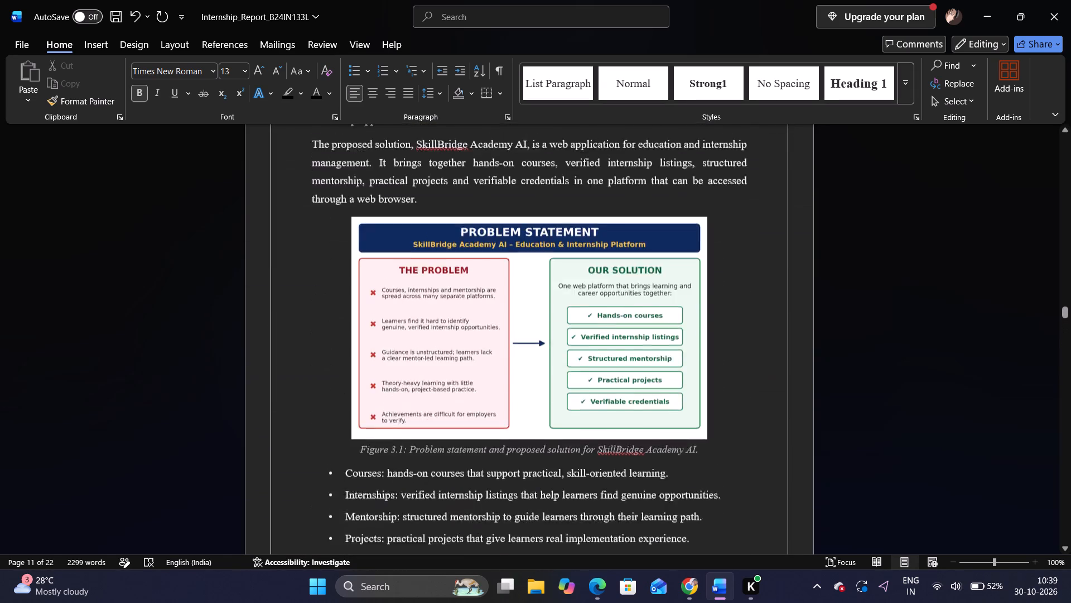
{"action": "scroll", "coordinate": [342, 353], "scroll_direction": "down", "scroll_amount": 2}
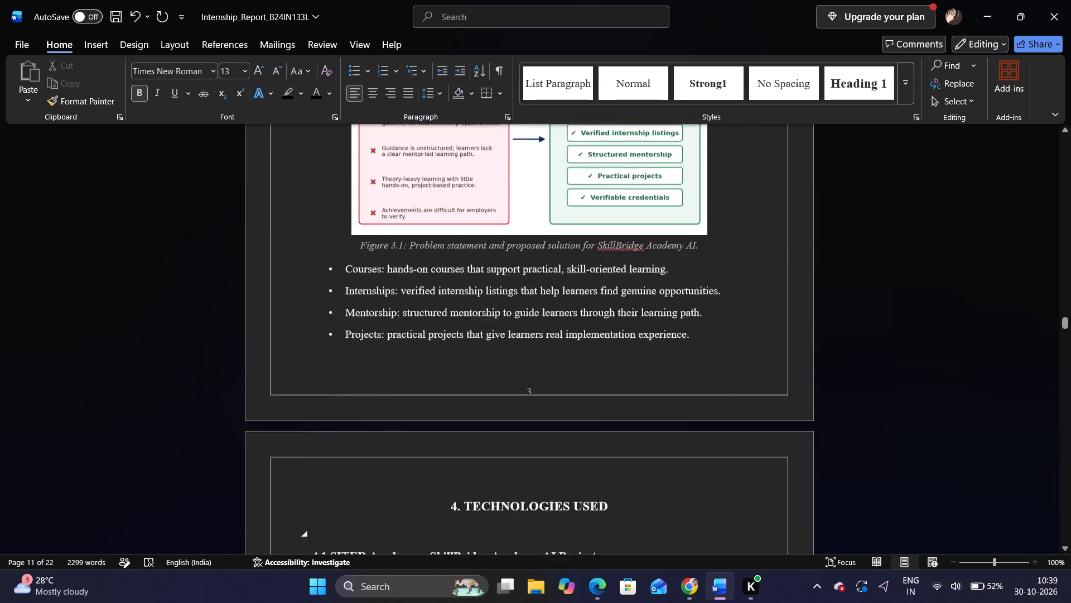
{"action": "scroll", "coordinate": [342, 353], "scroll_direction": "down", "scroll_amount": 2}
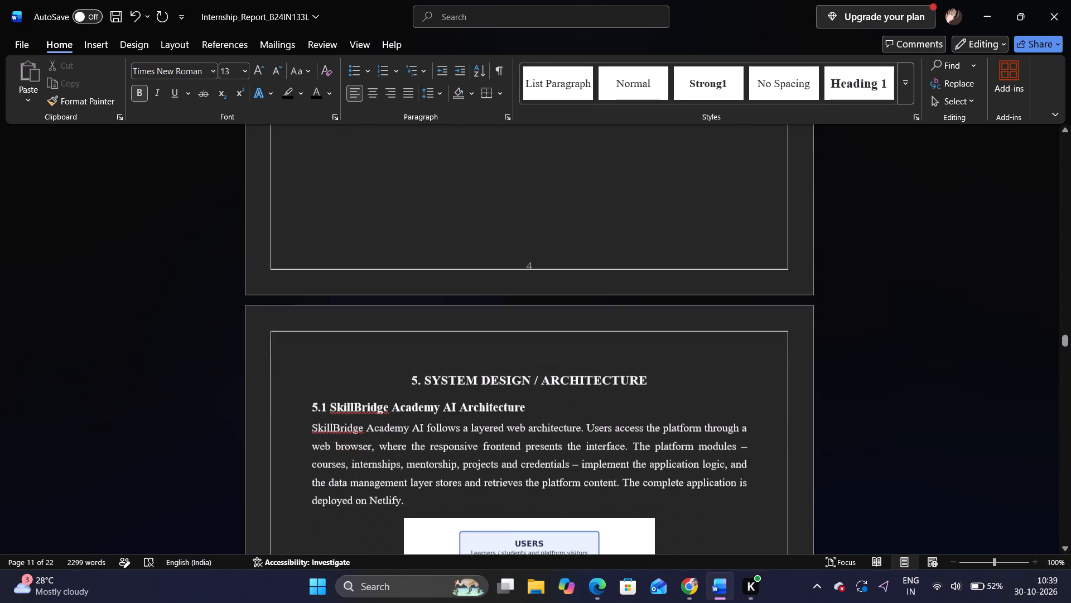
{"action": "scroll", "coordinate": [342, 353], "scroll_direction": "down", "scroll_amount": 4}
{"action": "scroll", "coordinate": [342, 353], "scroll_direction": "up", "scroll_amount": 1}
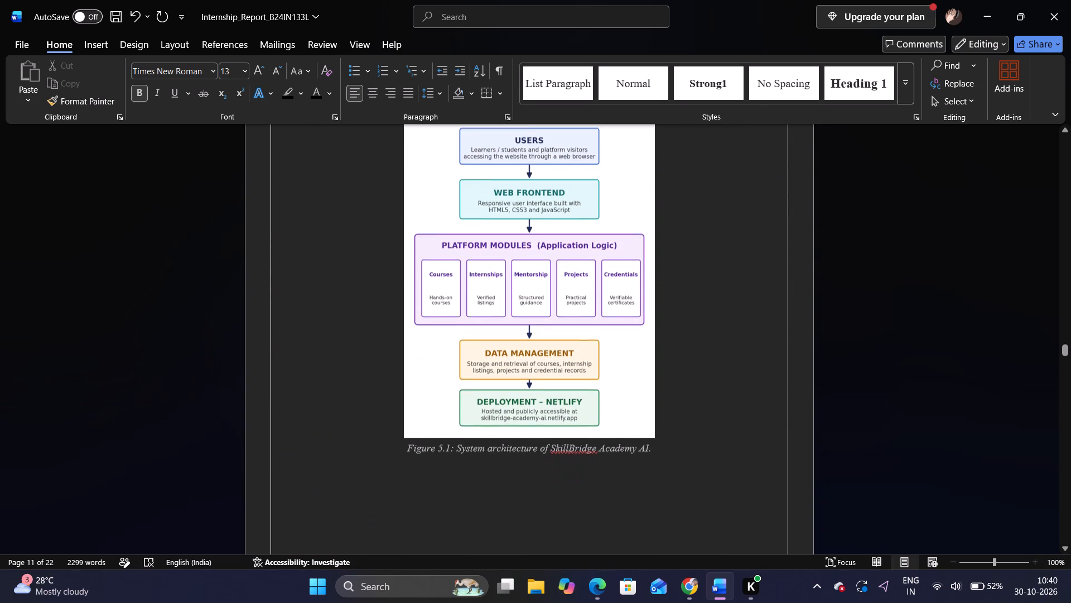
{"action": "scroll", "coordinate": [342, 353], "scroll_direction": "up", "scroll_amount": 1}
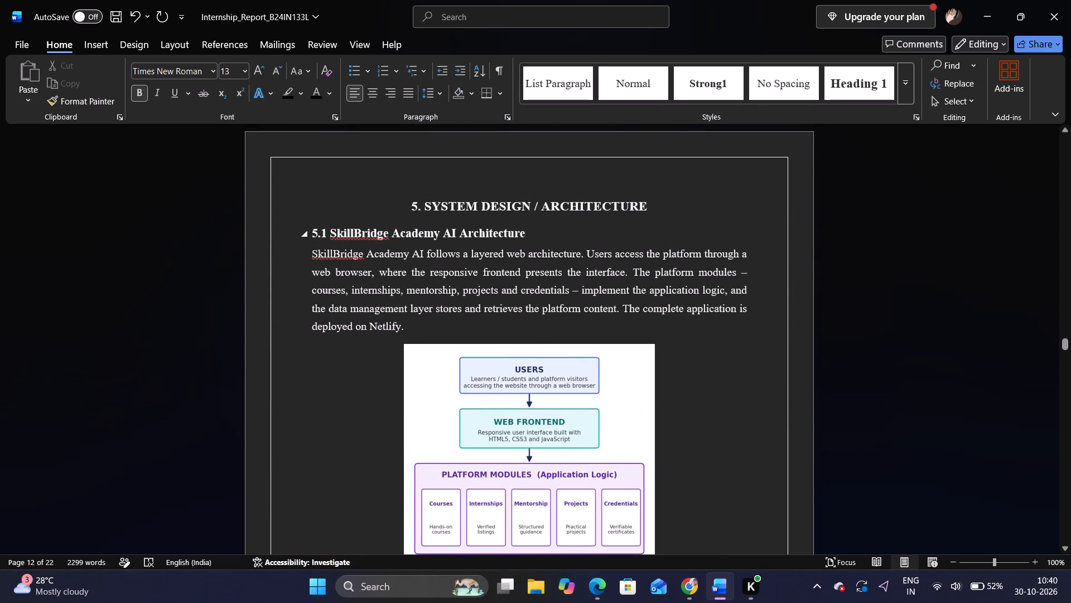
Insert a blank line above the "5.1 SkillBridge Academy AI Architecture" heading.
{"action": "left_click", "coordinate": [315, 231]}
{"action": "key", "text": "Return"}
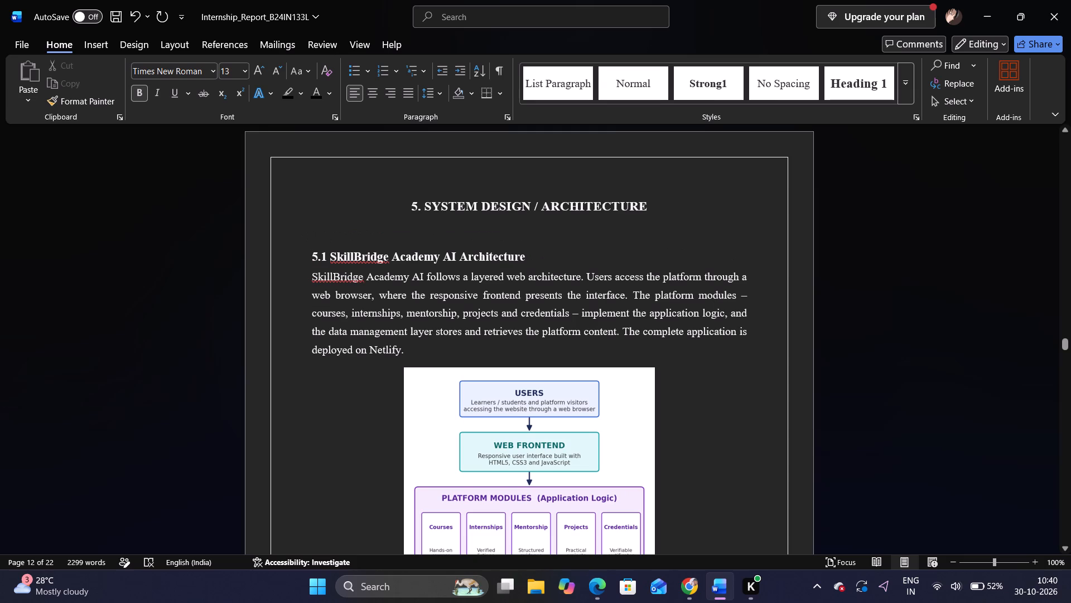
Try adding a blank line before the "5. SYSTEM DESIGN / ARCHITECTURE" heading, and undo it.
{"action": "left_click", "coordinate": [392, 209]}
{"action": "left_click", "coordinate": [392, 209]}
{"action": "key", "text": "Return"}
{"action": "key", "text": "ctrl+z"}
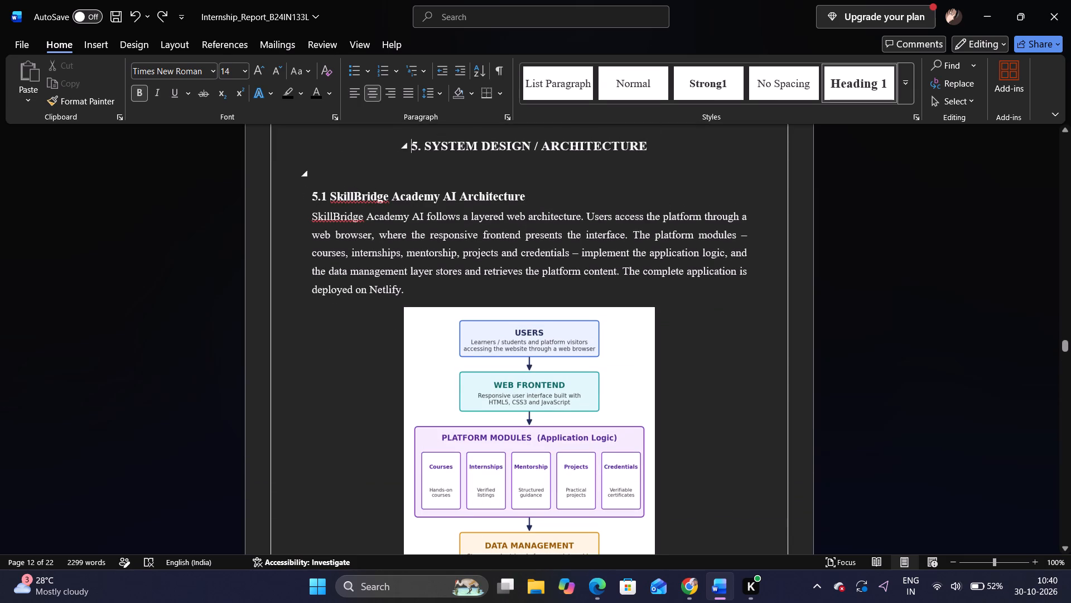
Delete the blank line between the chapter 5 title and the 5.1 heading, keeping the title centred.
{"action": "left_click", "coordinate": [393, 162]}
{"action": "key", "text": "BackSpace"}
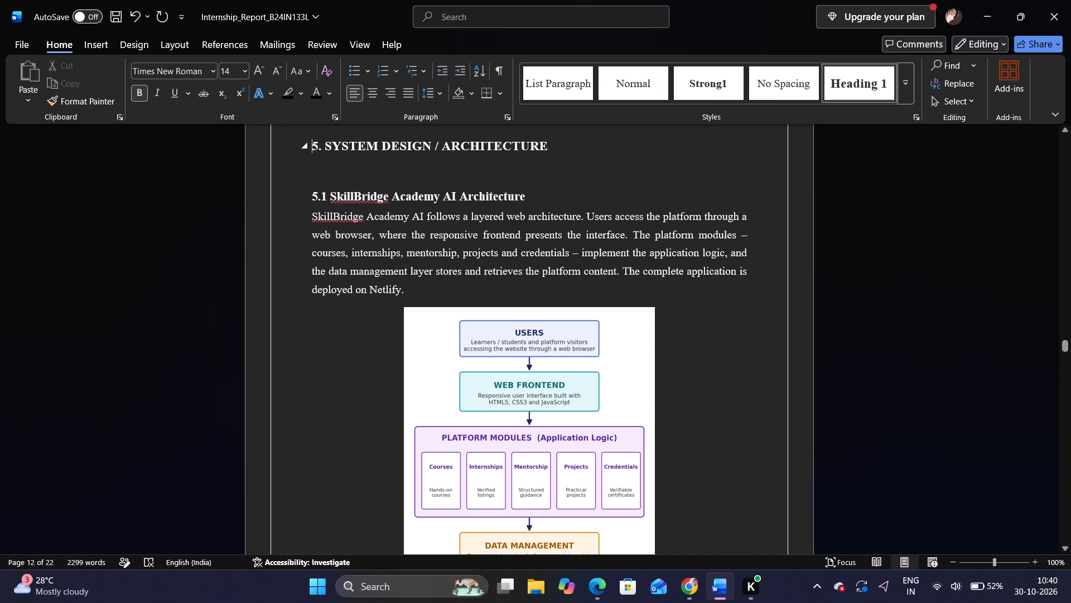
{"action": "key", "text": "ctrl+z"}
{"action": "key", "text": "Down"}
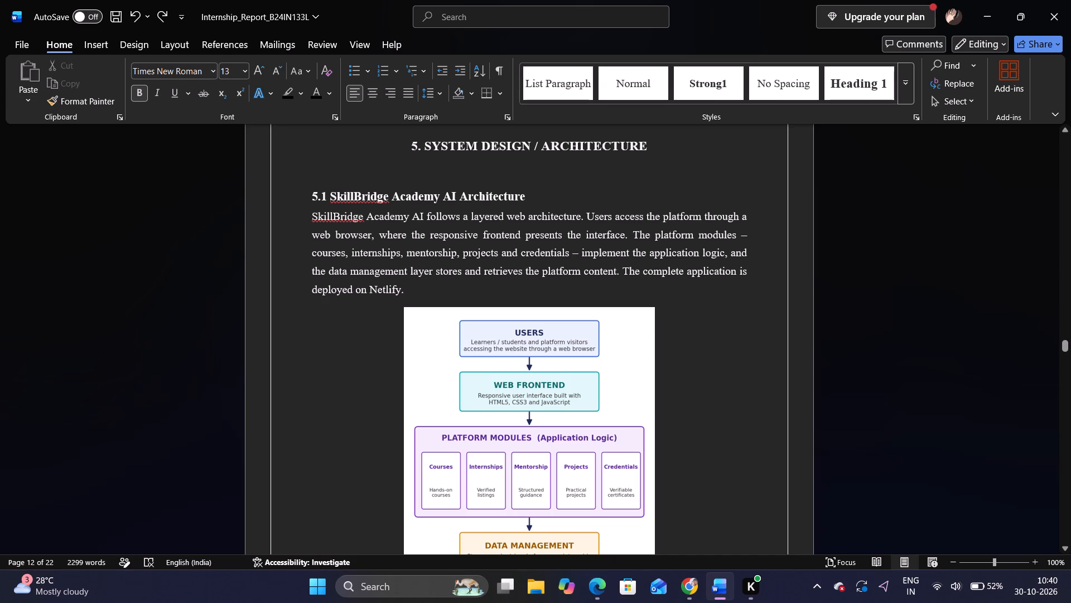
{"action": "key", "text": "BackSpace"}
Review the layout and heading spacing of the report from chapter 5 through chapter 7, Results and Discussion.
{"action": "scroll", "coordinate": [393, 162], "scroll_direction": "down", "scroll_amount": 1}
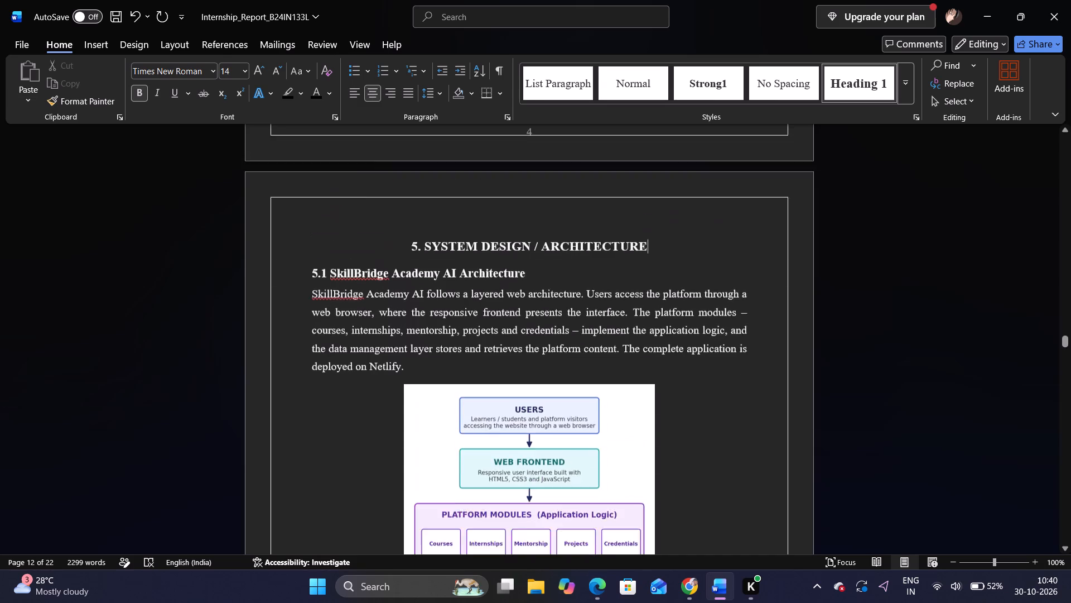
{"action": "scroll", "coordinate": [393, 162], "scroll_direction": "down", "scroll_amount": 4}
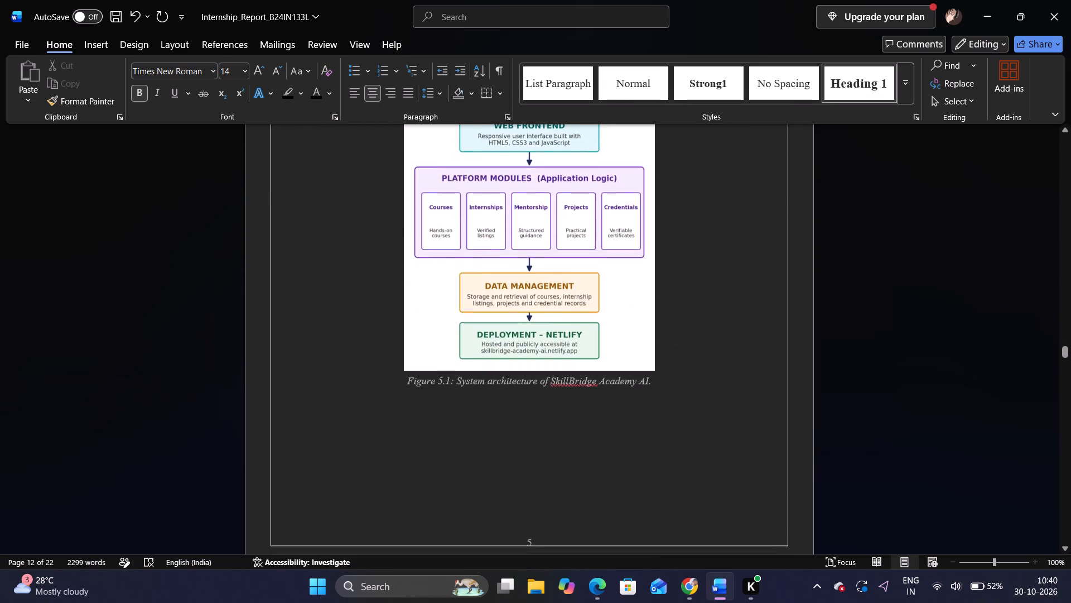
{"action": "scroll", "coordinate": [393, 162], "scroll_direction": "down", "scroll_amount": 6}
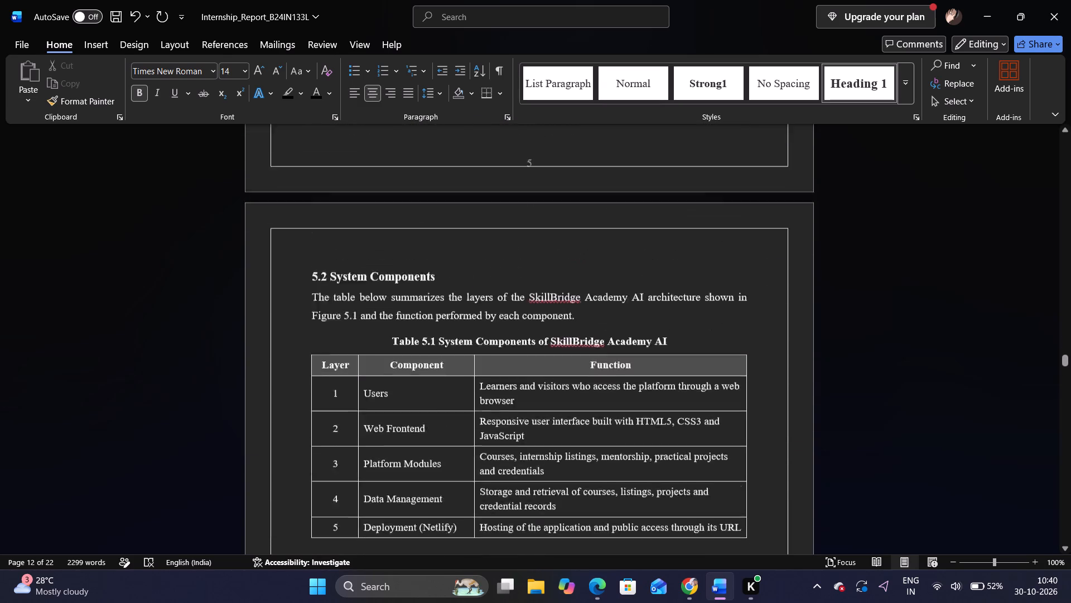
{"action": "scroll", "coordinate": [393, 162], "scroll_direction": "down", "scroll_amount": 3}
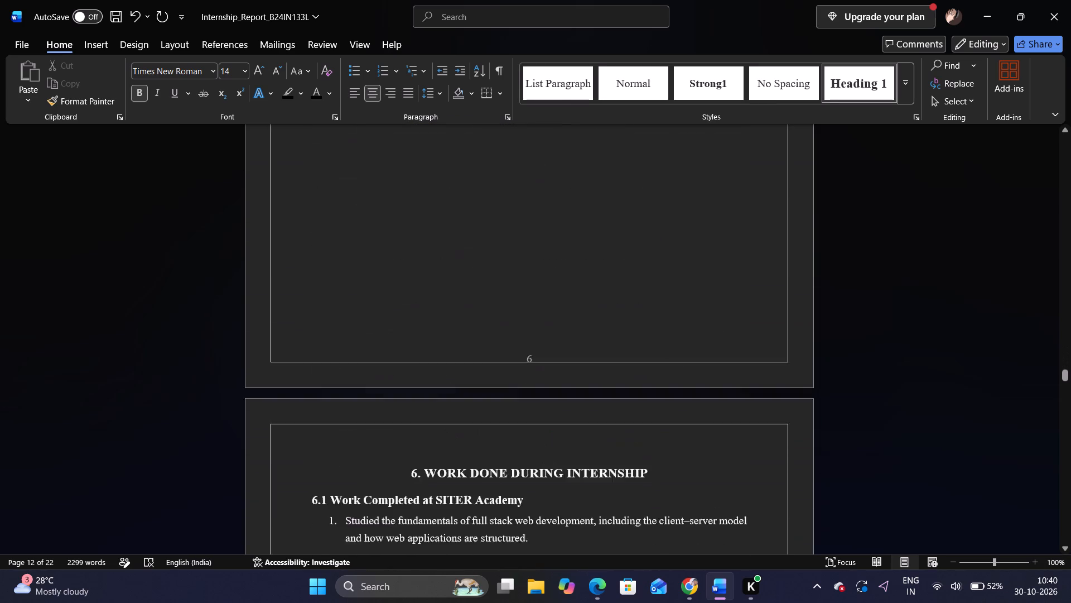
{"action": "scroll", "coordinate": [393, 162], "scroll_direction": "down", "scroll_amount": 1}
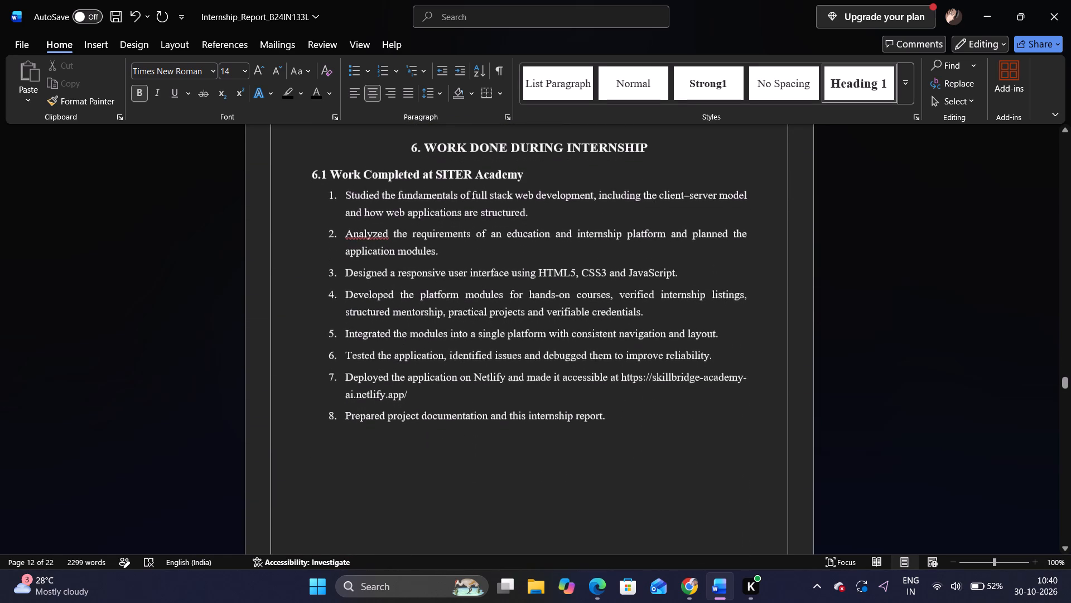
{"action": "scroll", "coordinate": [393, 162], "scroll_direction": "down", "scroll_amount": 3}
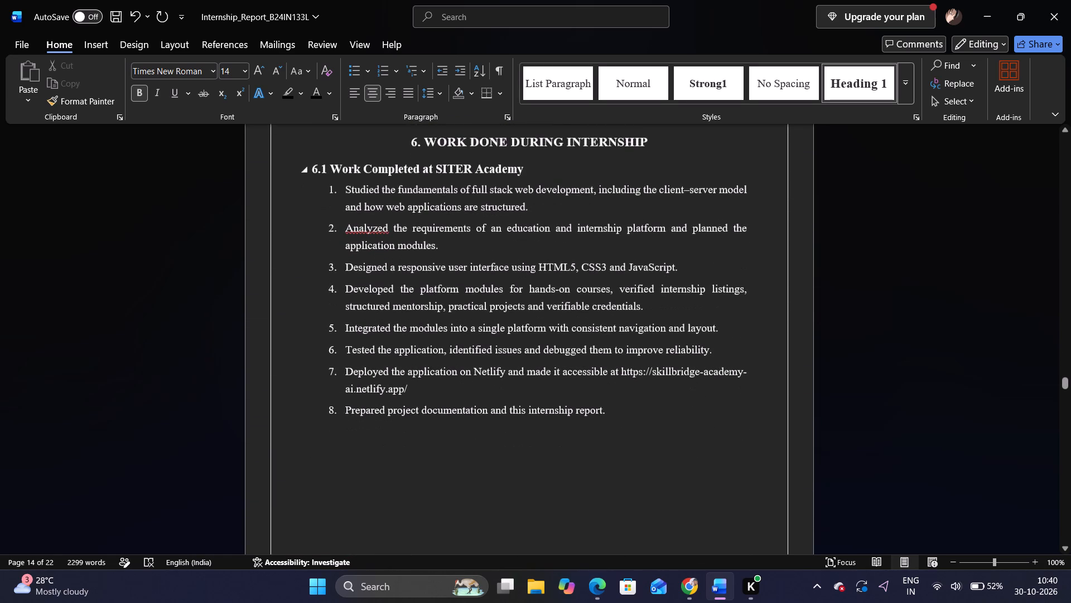
{"action": "scroll", "coordinate": [393, 162], "scroll_direction": "down", "scroll_amount": 2}
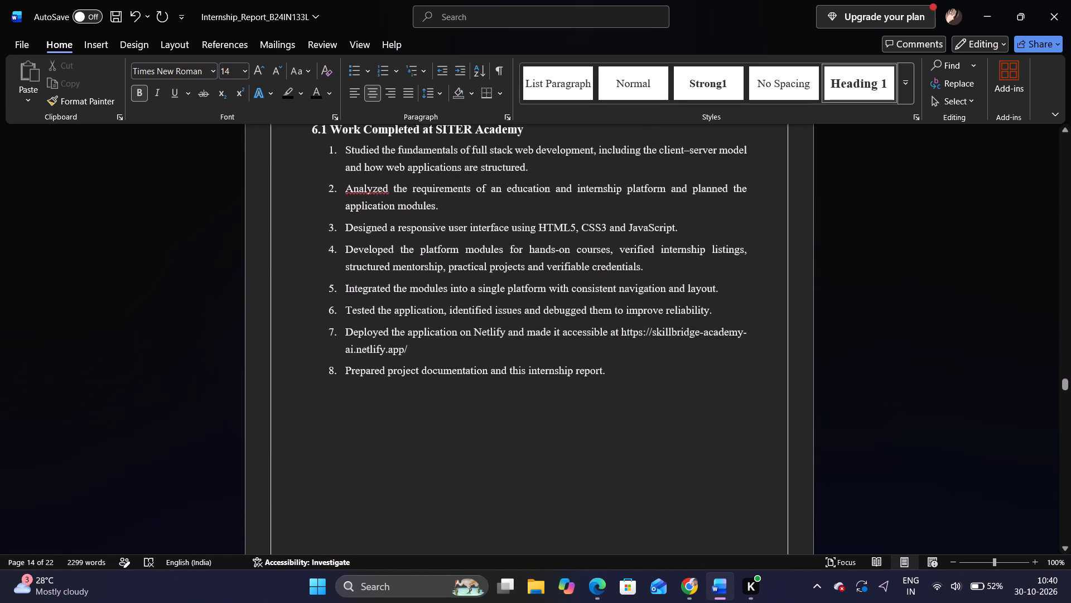
{"action": "scroll", "coordinate": [393, 162], "scroll_direction": "down", "scroll_amount": 4}
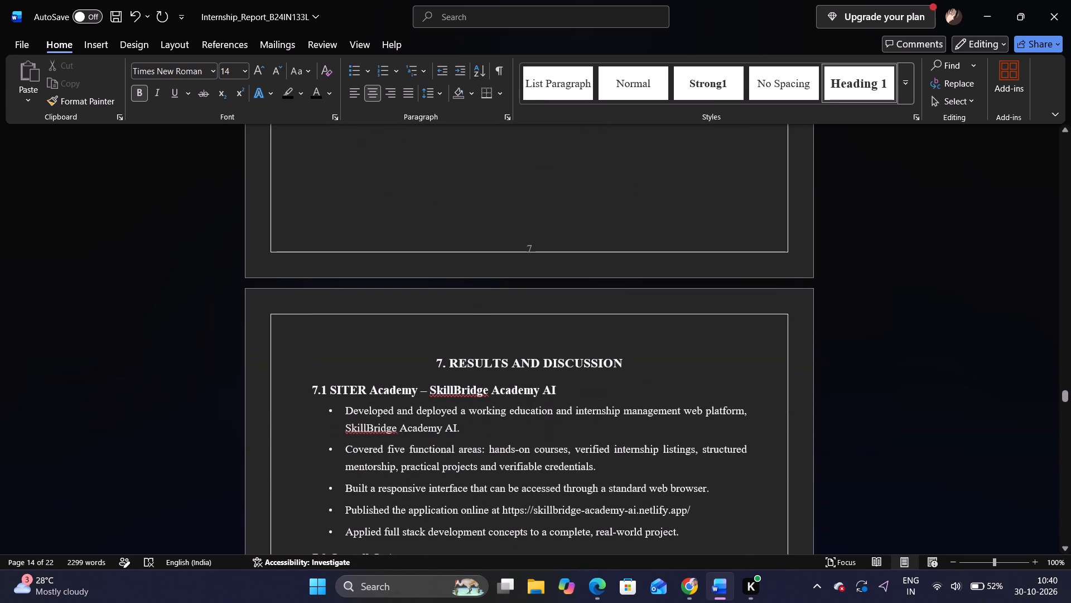
{"action": "scroll", "coordinate": [393, 162], "scroll_direction": "down", "scroll_amount": 2}
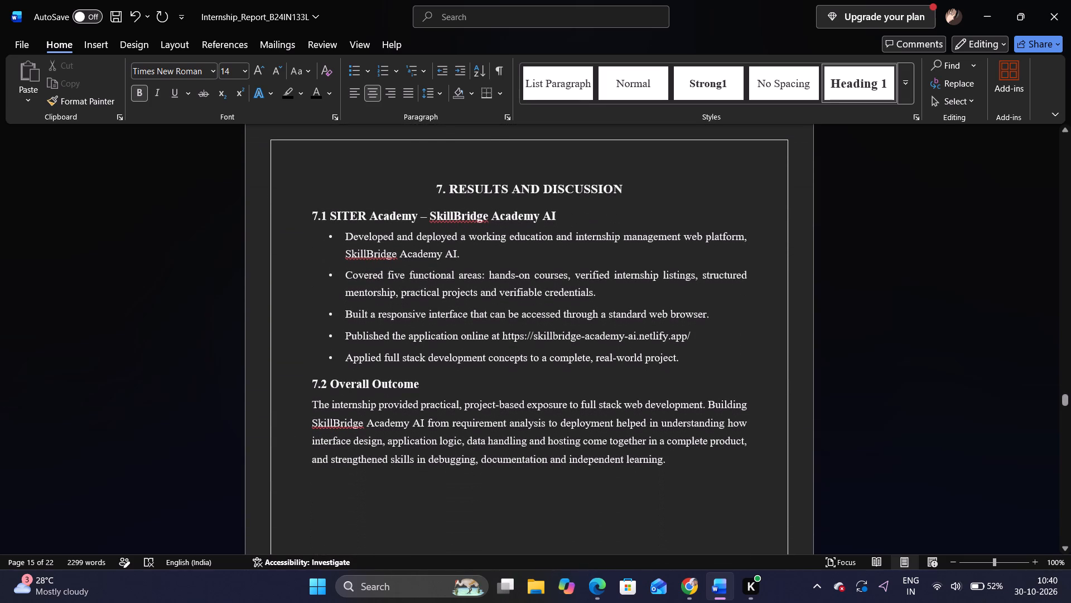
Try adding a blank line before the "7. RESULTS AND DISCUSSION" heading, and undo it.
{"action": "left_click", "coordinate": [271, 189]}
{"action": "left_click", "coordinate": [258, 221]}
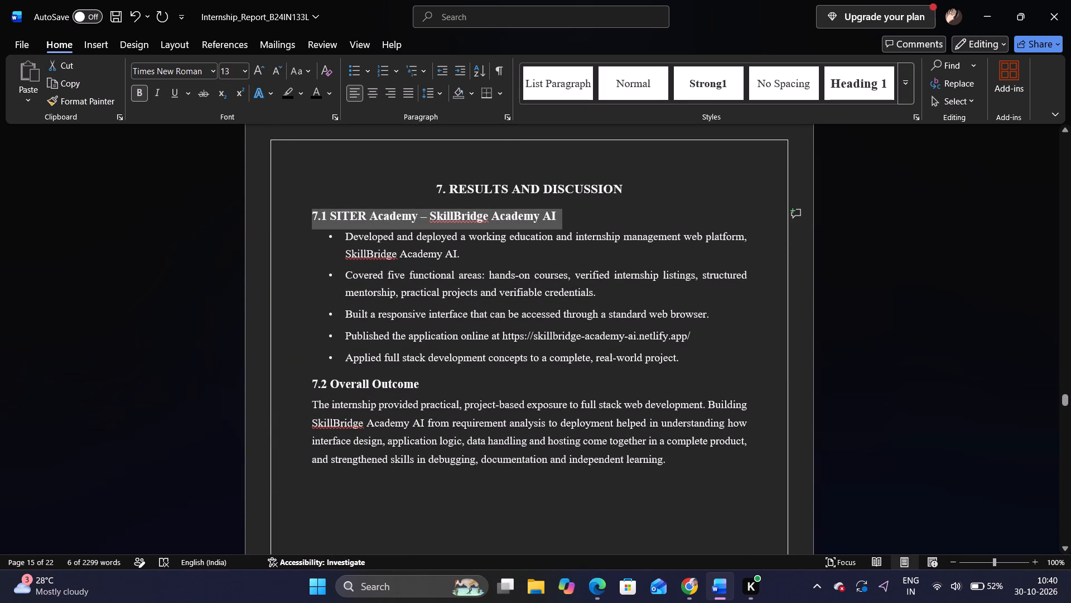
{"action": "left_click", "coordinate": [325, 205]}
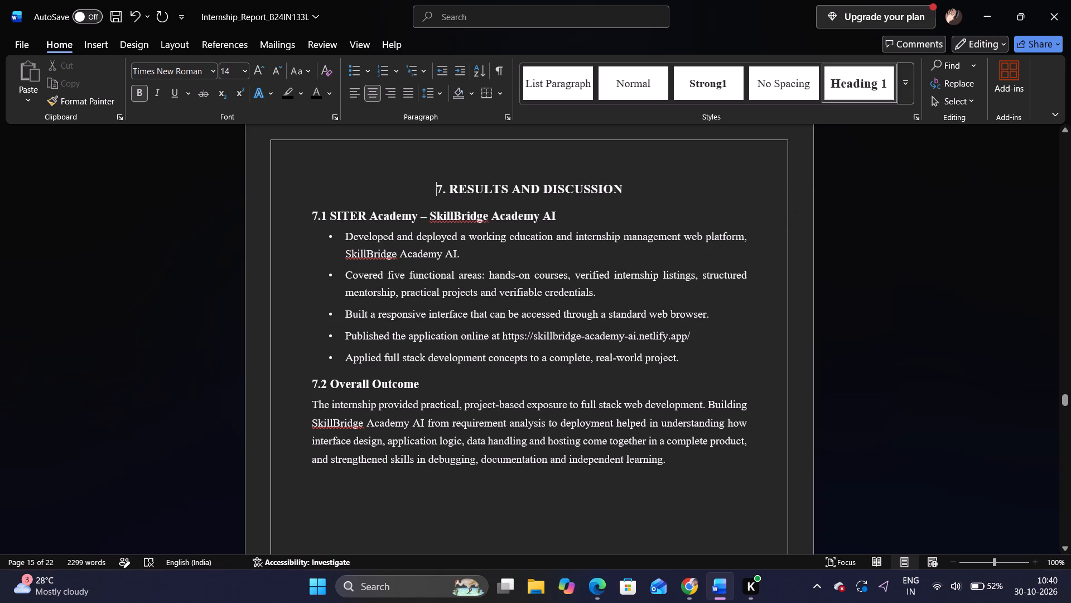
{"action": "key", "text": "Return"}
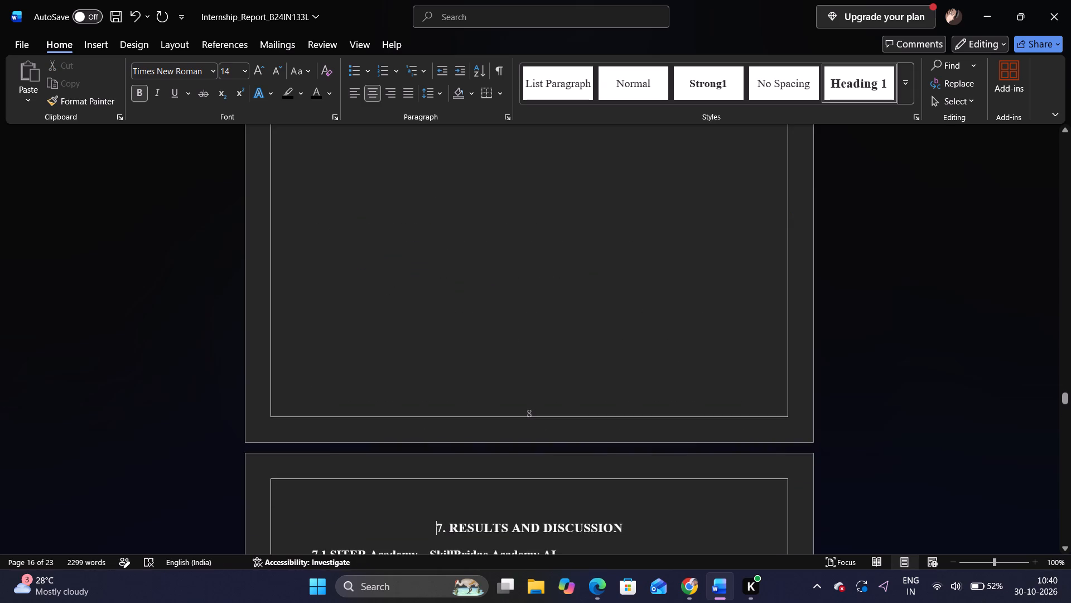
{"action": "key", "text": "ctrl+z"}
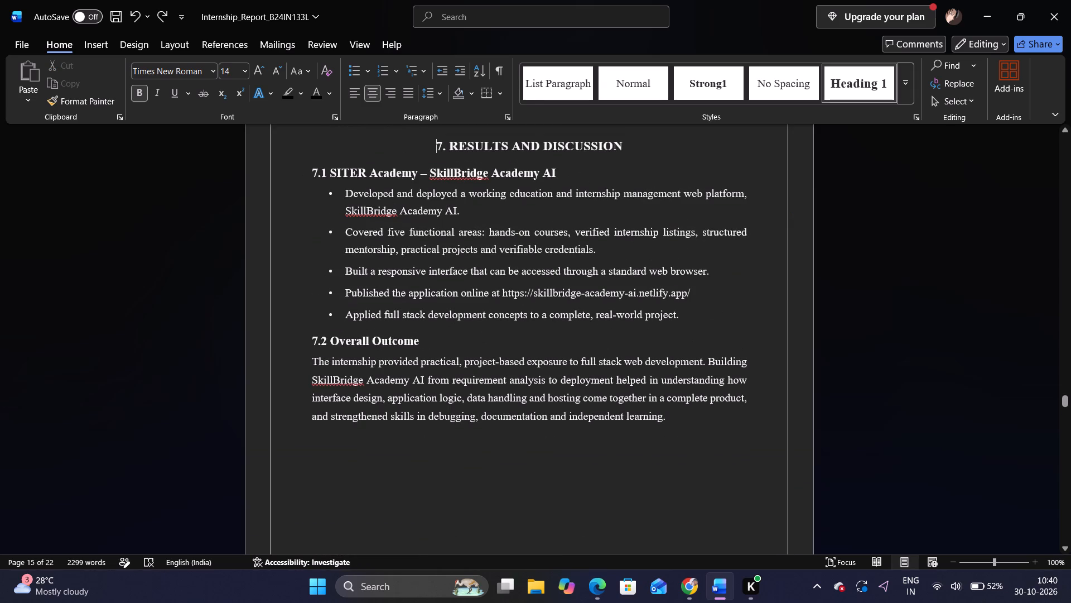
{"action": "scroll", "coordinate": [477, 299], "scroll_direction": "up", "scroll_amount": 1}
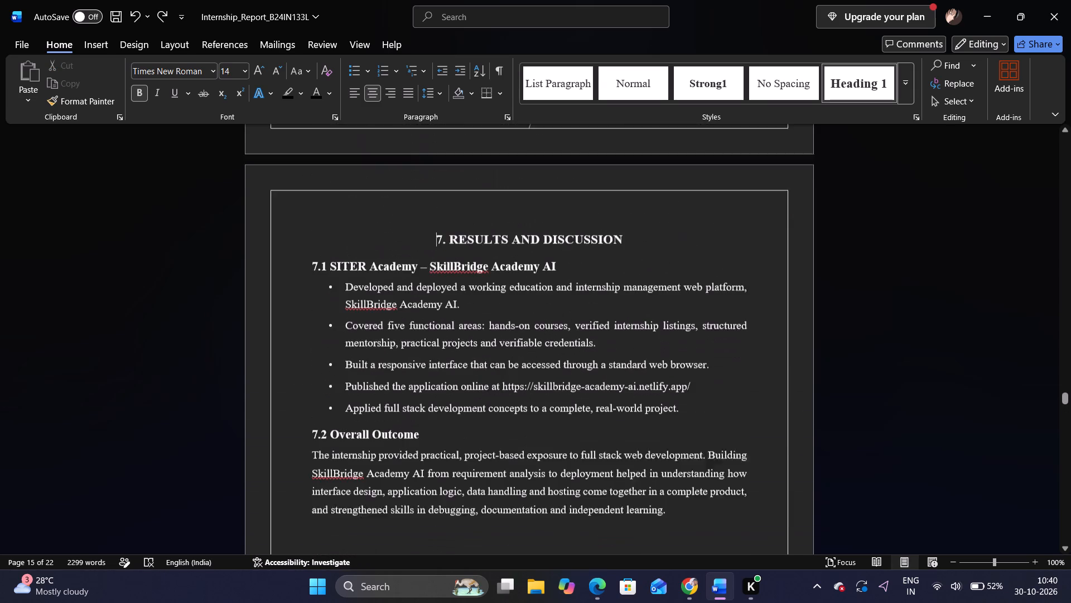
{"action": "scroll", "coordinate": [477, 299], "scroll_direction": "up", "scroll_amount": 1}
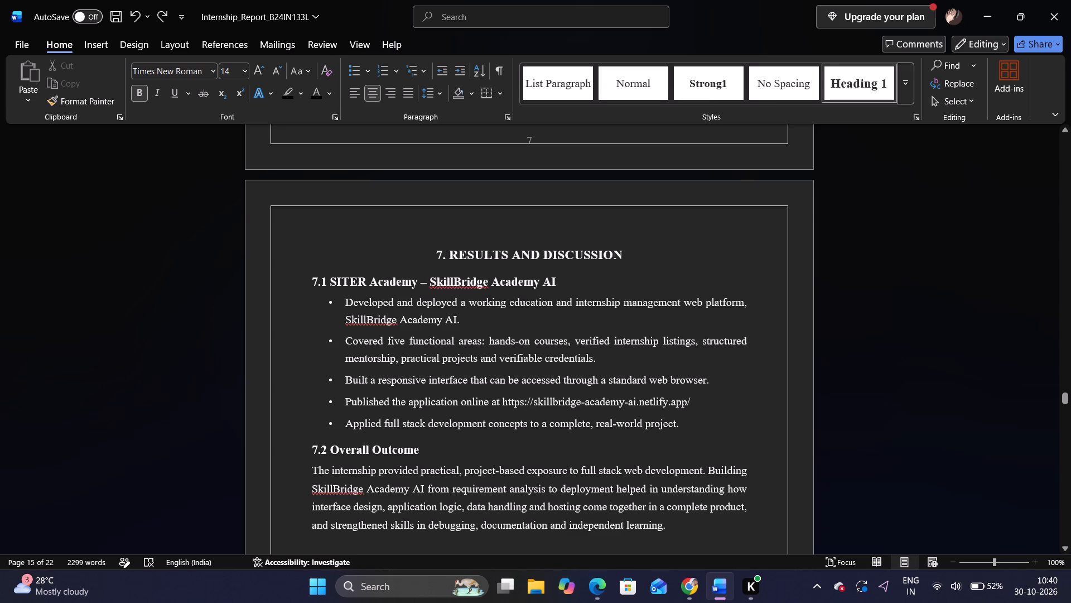
Add a blank line between the "7. RESULTS AND DISCUSSION" title and the 7.1 heading.
{"action": "left_click", "coordinate": [313, 280]}
{"action": "key", "text": "Return"}
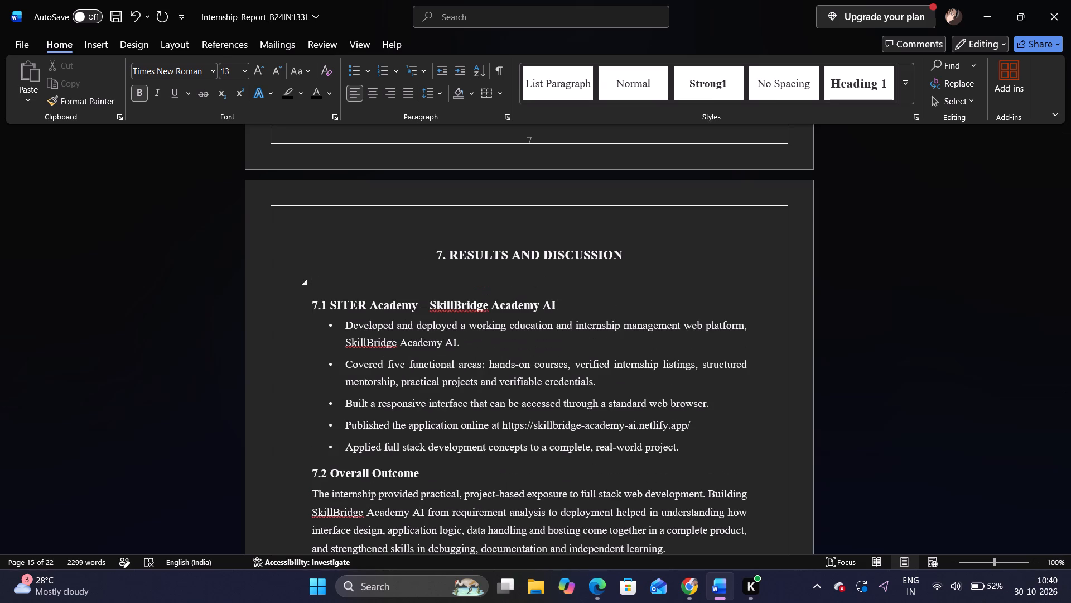
Add an unbulleted blank line after the last bullet of section 7.1, before the "7.2 Overall Outcome" heading.
{"action": "key", "text": "Down"}
{"action": "key", "text": "Down"}
{"action": "key", "text": "Down"}
{"action": "key", "text": "Down"}
{"action": "key", "text": "Down"}
{"action": "key", "text": "Down"}
{"action": "key", "text": "Down"}
{"action": "key", "text": "Down"}
{"action": "key", "text": "Down"}
{"action": "key", "text": "Down"}
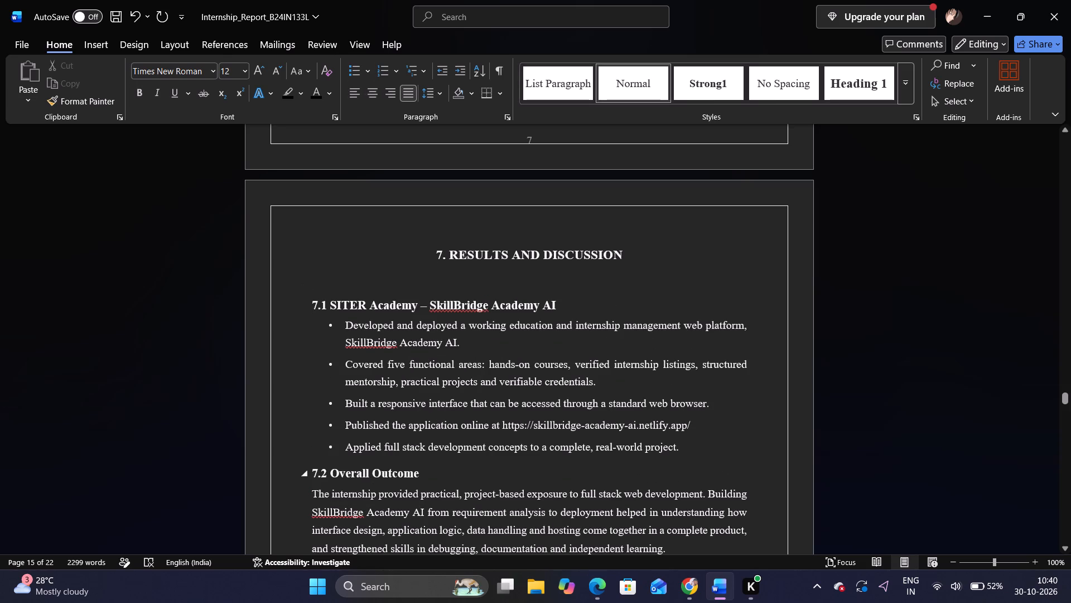
{"action": "left_click", "coordinate": [685, 446]}
{"action": "key", "text": "Return"}
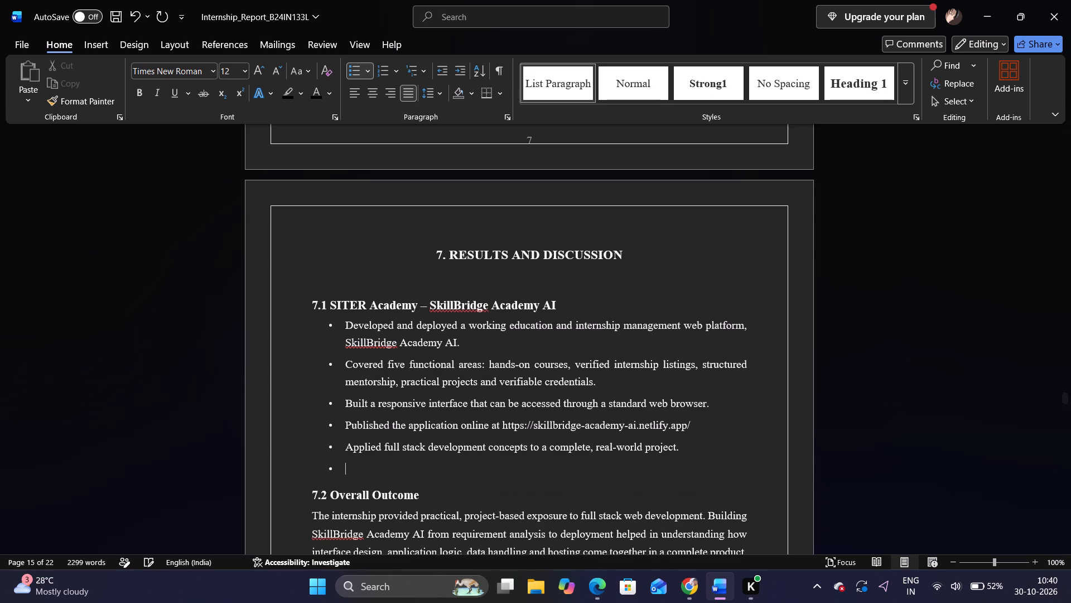
{"action": "scroll", "coordinate": [383, 477], "scroll_direction": "down", "scroll_amount": 1}
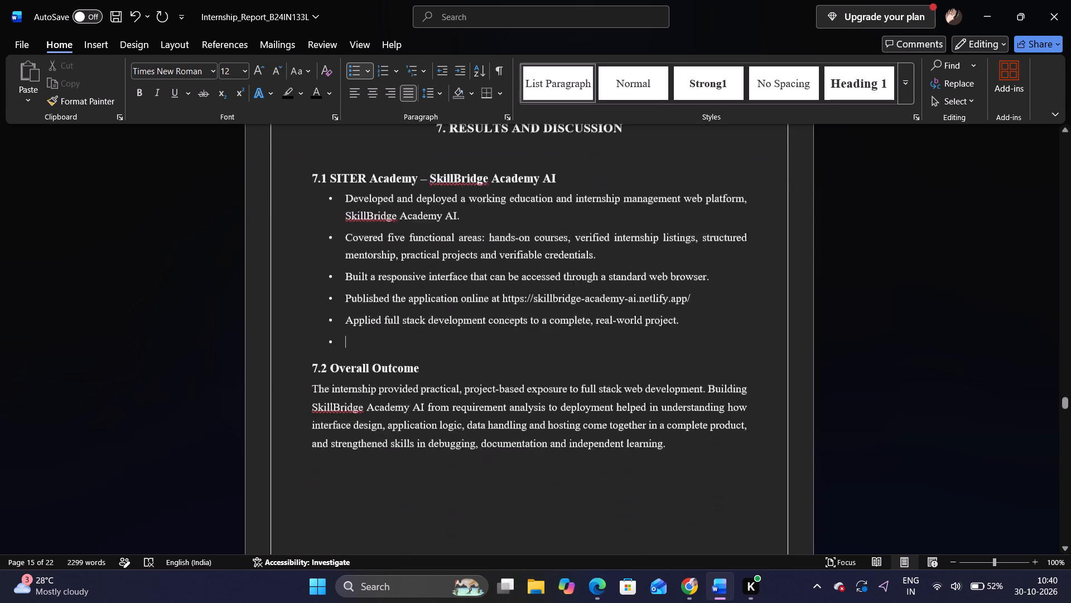
{"action": "scroll", "coordinate": [383, 477], "scroll_direction": "down", "scroll_amount": 1}
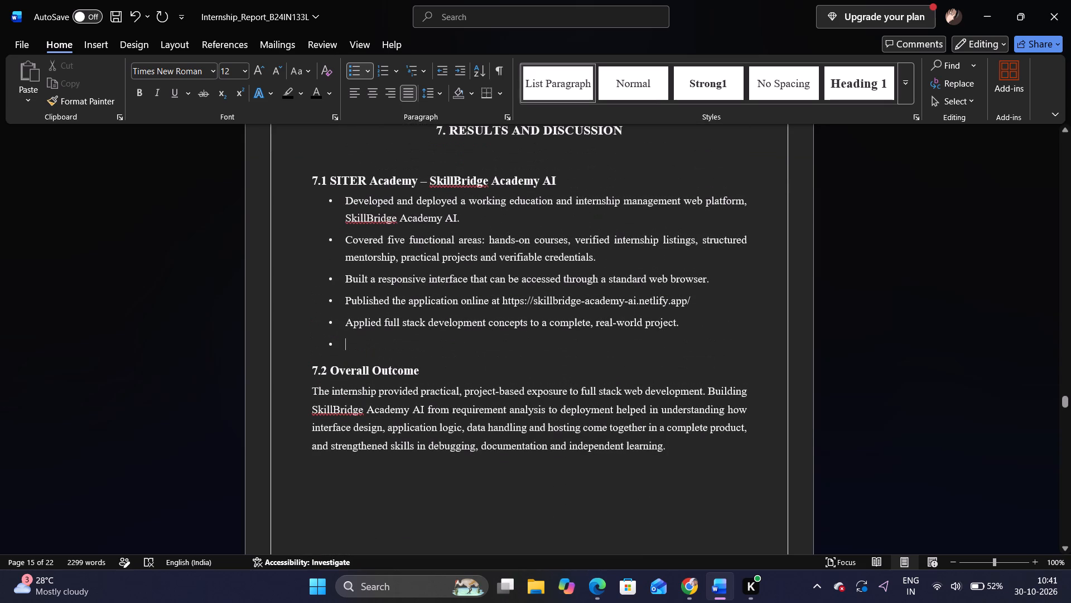
{"action": "scroll", "coordinate": [385, 424], "scroll_direction": "down", "scroll_amount": 1}
{"action": "key", "text": "BackSpace"}
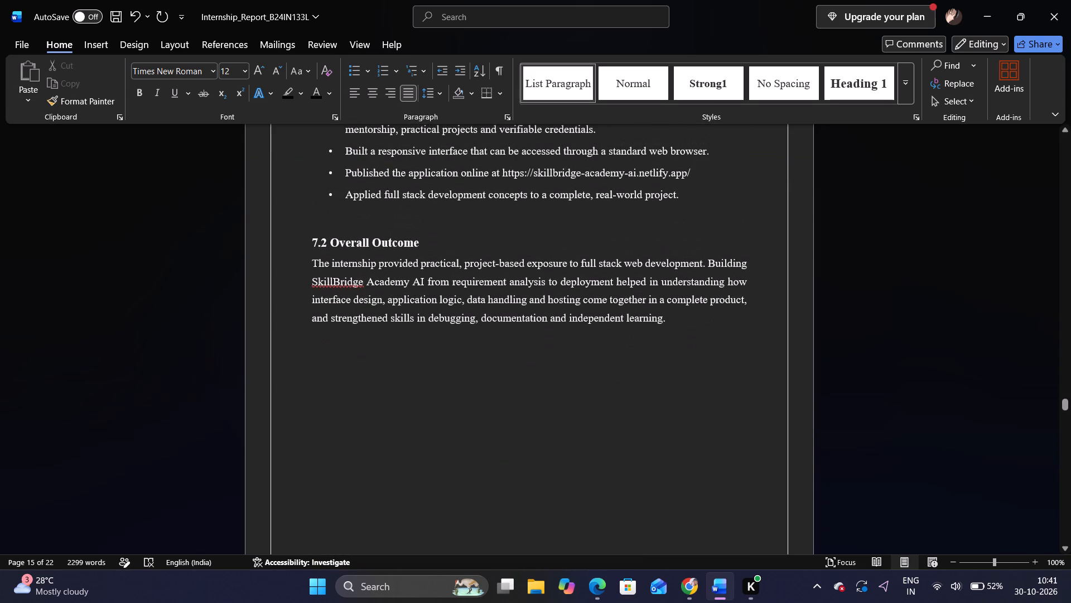
{"action": "key", "text": "Return"}
{"action": "key", "text": "BackSpace"}
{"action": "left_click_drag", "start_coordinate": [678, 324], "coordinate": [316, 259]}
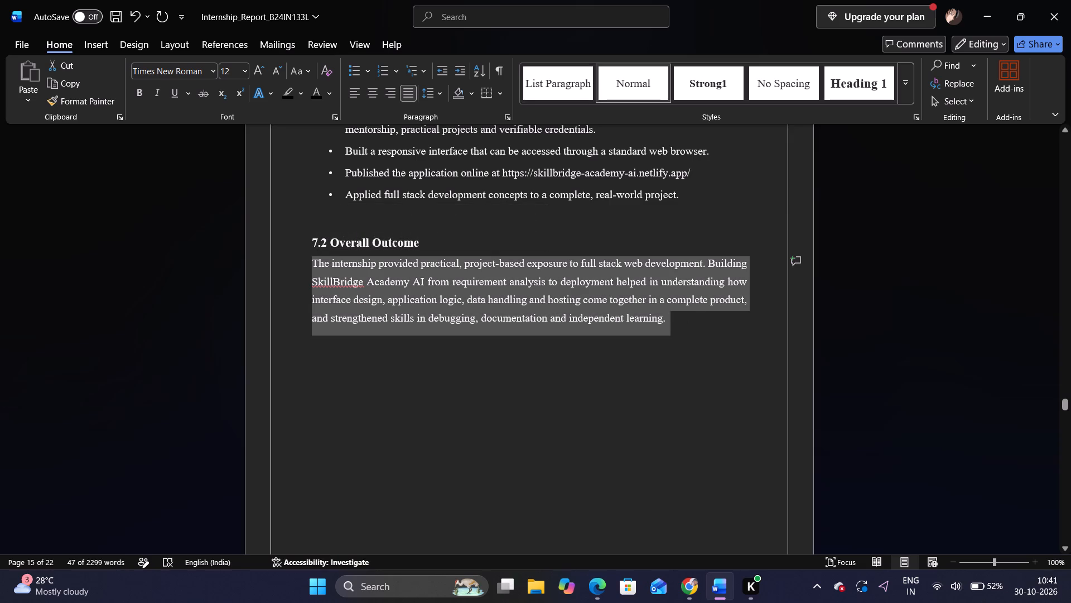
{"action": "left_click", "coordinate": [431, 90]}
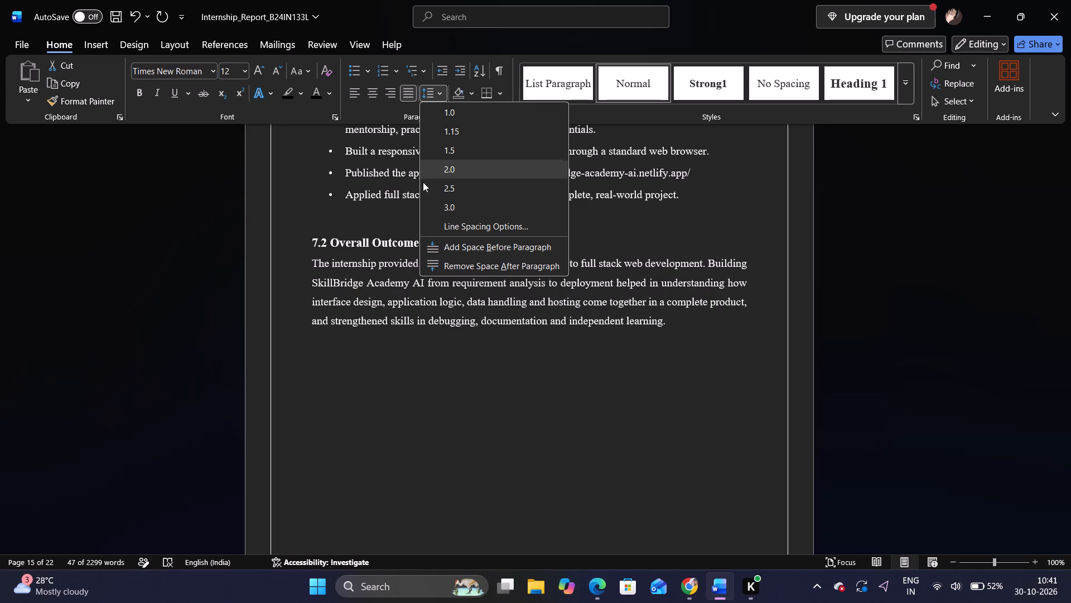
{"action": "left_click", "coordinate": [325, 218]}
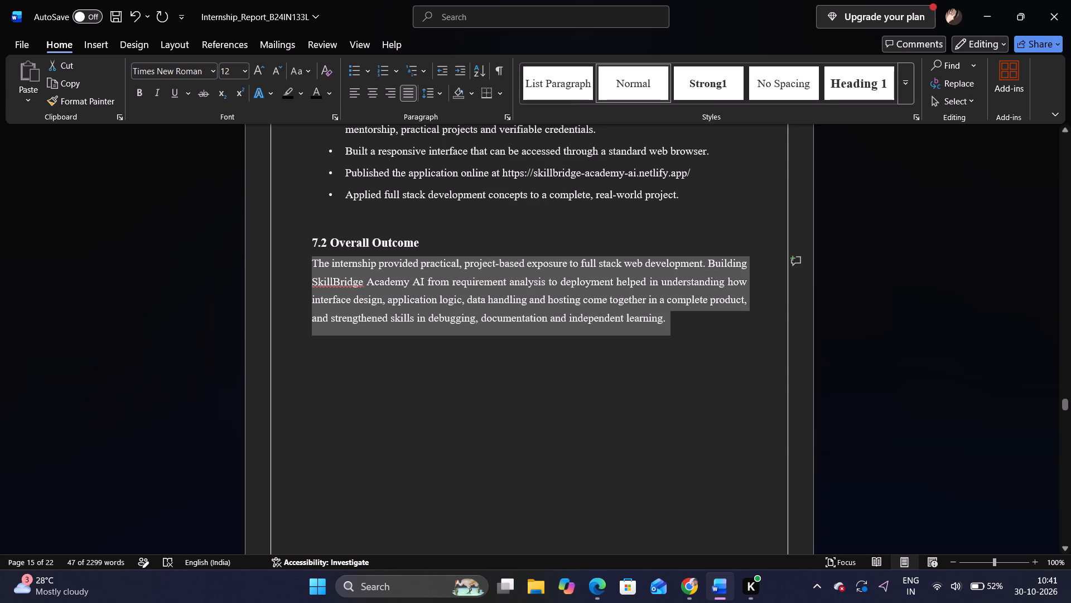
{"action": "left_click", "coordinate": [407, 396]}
Remove the bold formatting from the "Table 8.1 Challenges Faced – SkillBridge Academy AI" caption.
{"action": "scroll", "coordinate": [407, 396], "scroll_direction": "down", "scroll_amount": 1}
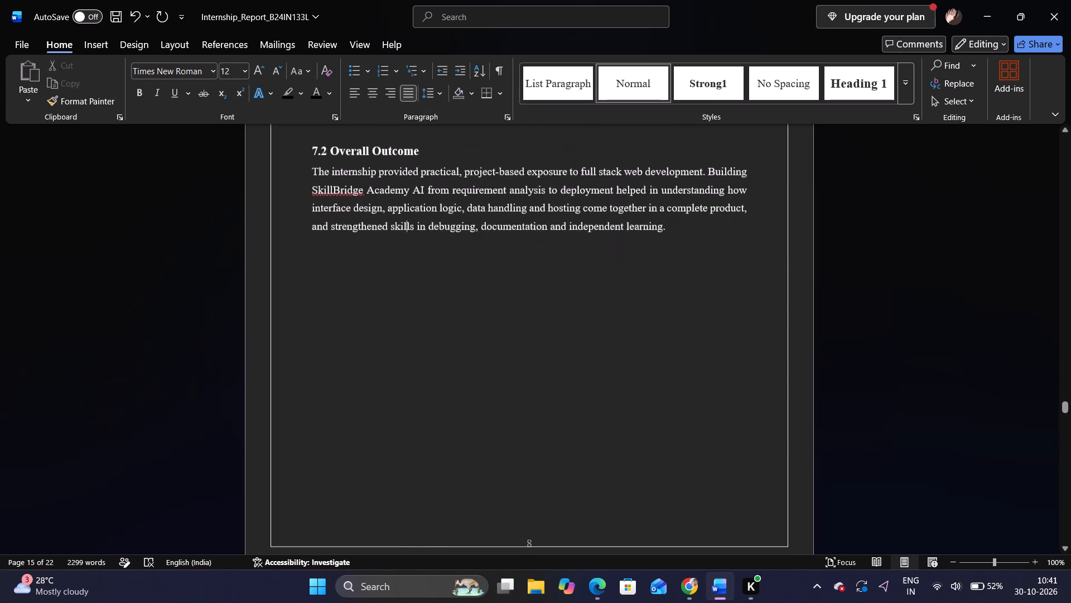
{"action": "scroll", "coordinate": [407, 396], "scroll_direction": "down", "scroll_amount": 5}
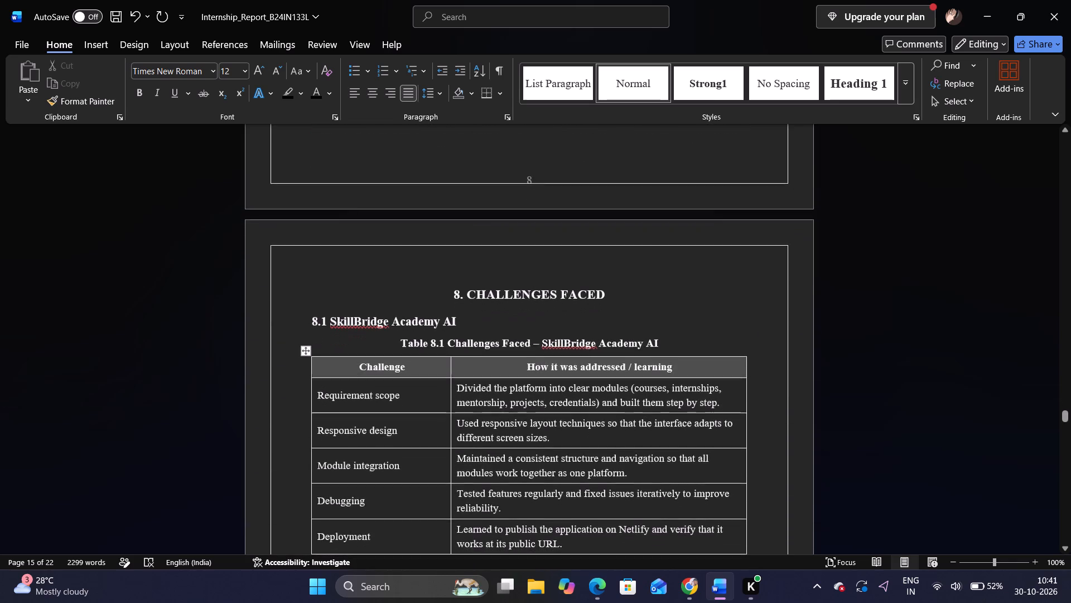
{"action": "scroll", "coordinate": [407, 396], "scroll_direction": "down", "scroll_amount": 1}
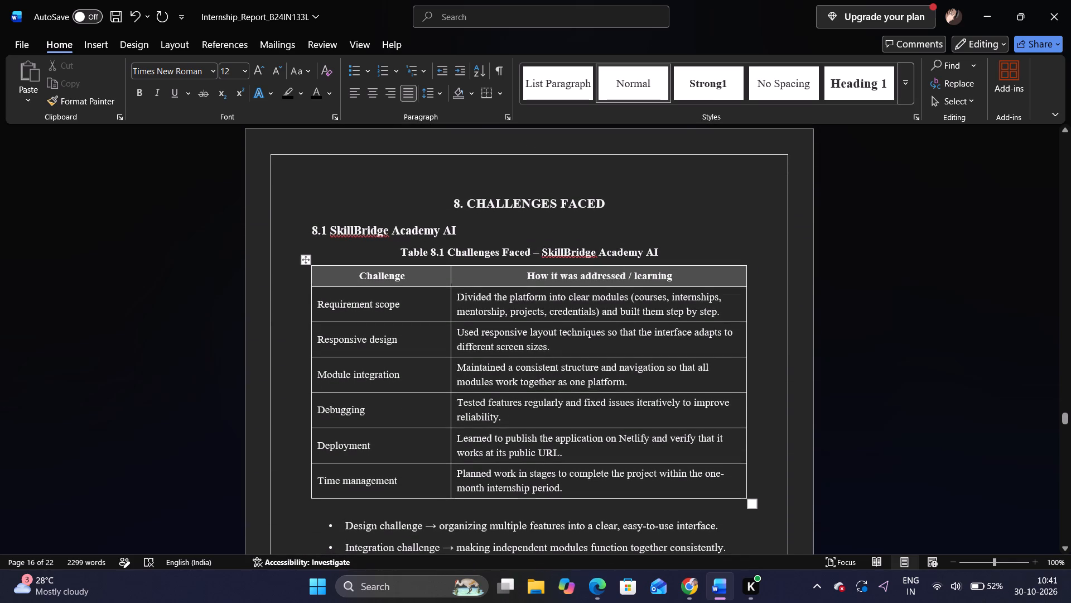
{"action": "left_click_drag", "start_coordinate": [669, 254], "coordinate": [409, 244]}
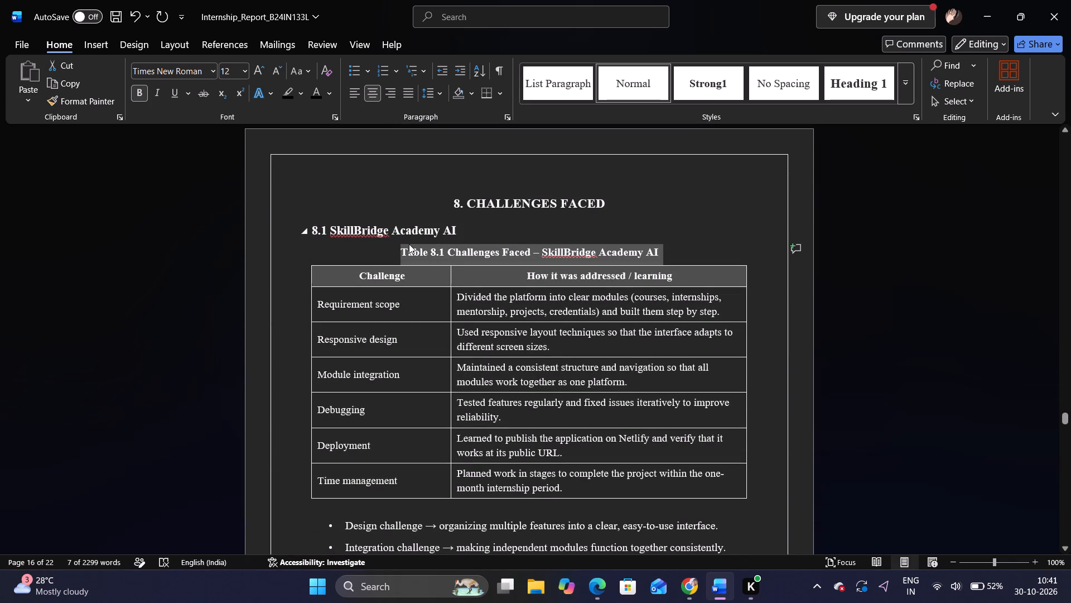
{"action": "key", "text": "ctrl+b"}
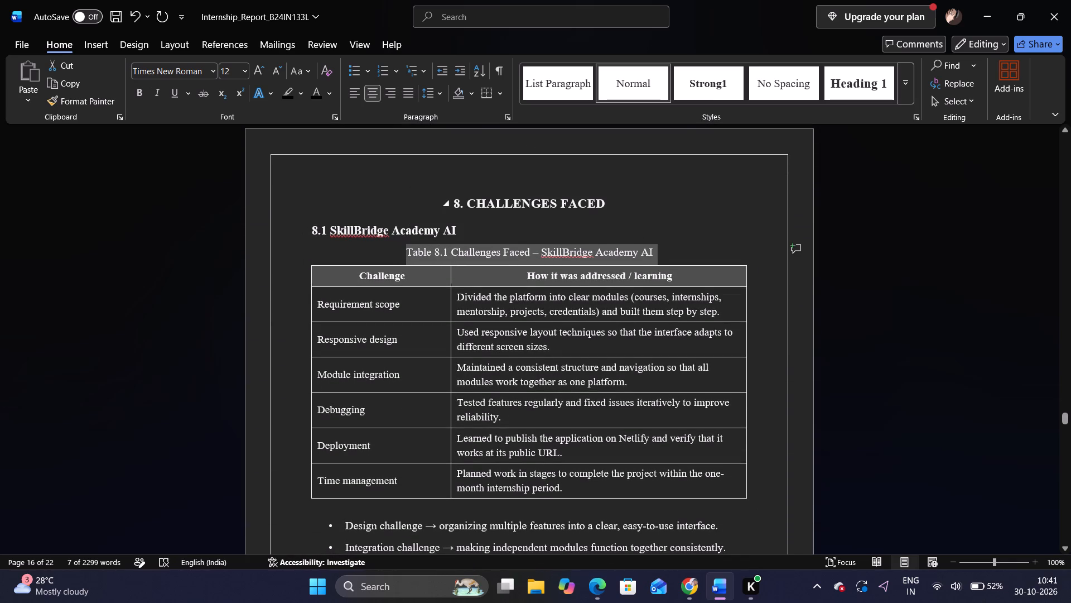
{"action": "left_click", "coordinate": [495, 223]}
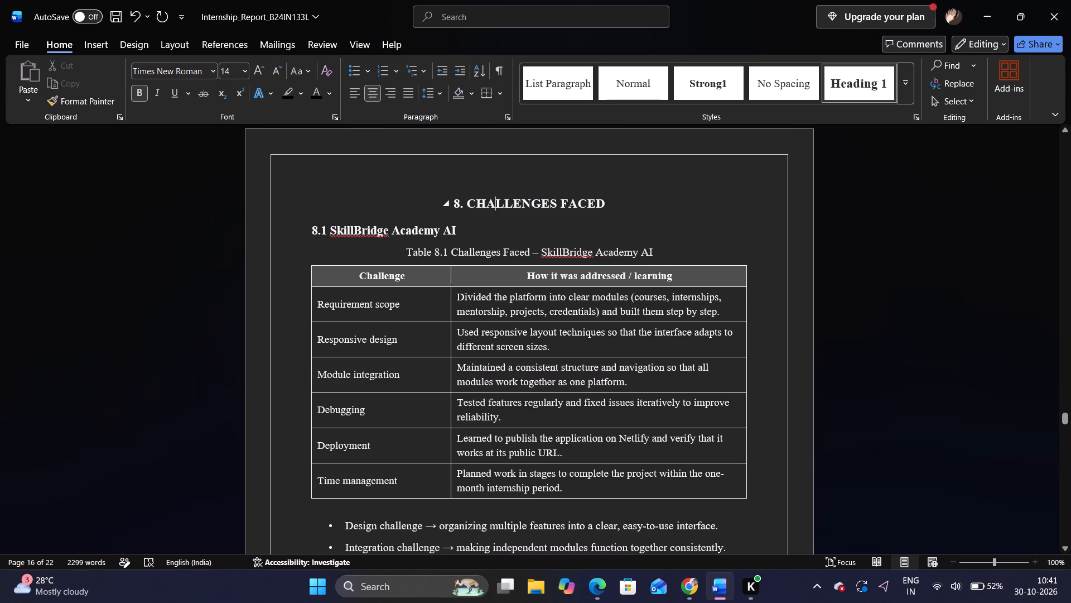
In chapter 10, add a blank line between the two conclusion paragraphs and another below the "10. CONCLUSION" title.
{"action": "scroll", "coordinate": [495, 223], "scroll_direction": "down", "scroll_amount": 2}
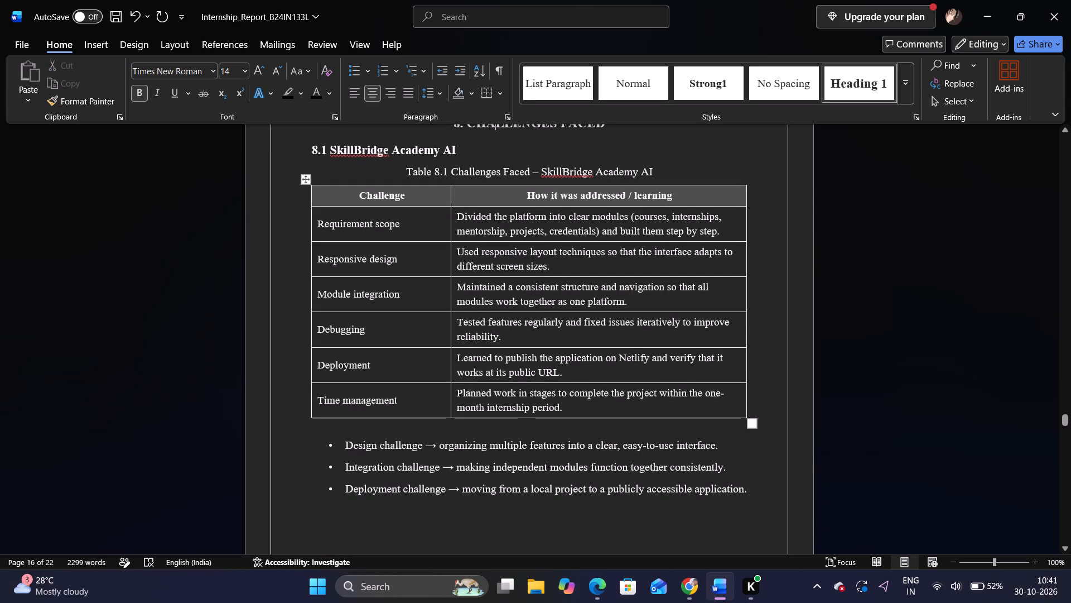
{"action": "scroll", "coordinate": [495, 223], "scroll_direction": "down", "scroll_amount": 7}
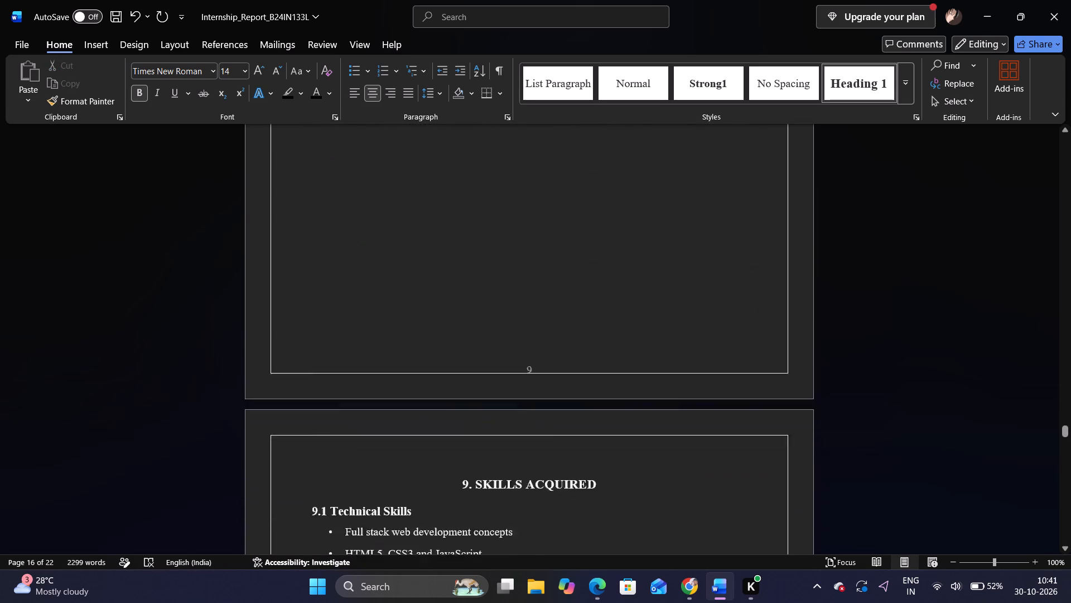
{"action": "scroll", "coordinate": [495, 223], "scroll_direction": "down", "scroll_amount": 5}
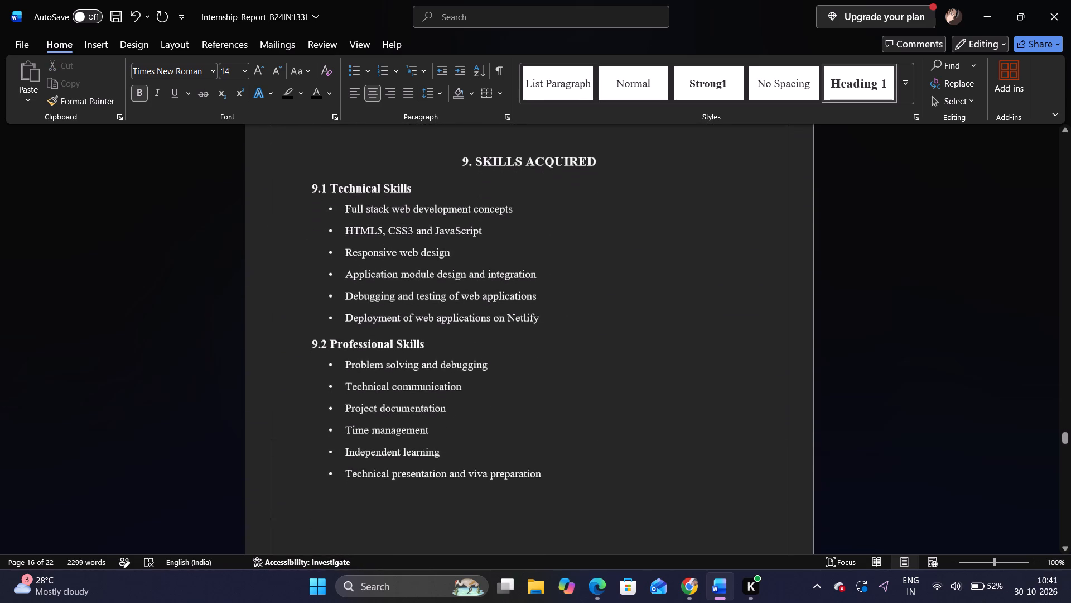
{"action": "scroll", "coordinate": [495, 223], "scroll_direction": "down", "scroll_amount": 5}
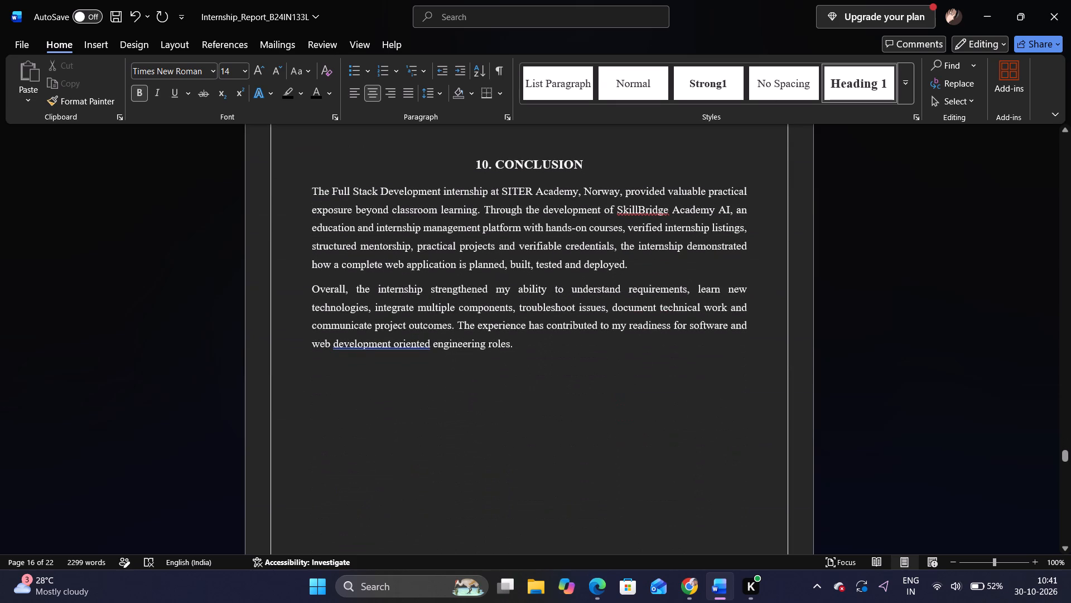
{"action": "scroll", "coordinate": [495, 223], "scroll_direction": "down", "scroll_amount": 4}
{"action": "scroll", "coordinate": [495, 223], "scroll_direction": "up", "scroll_amount": 1}
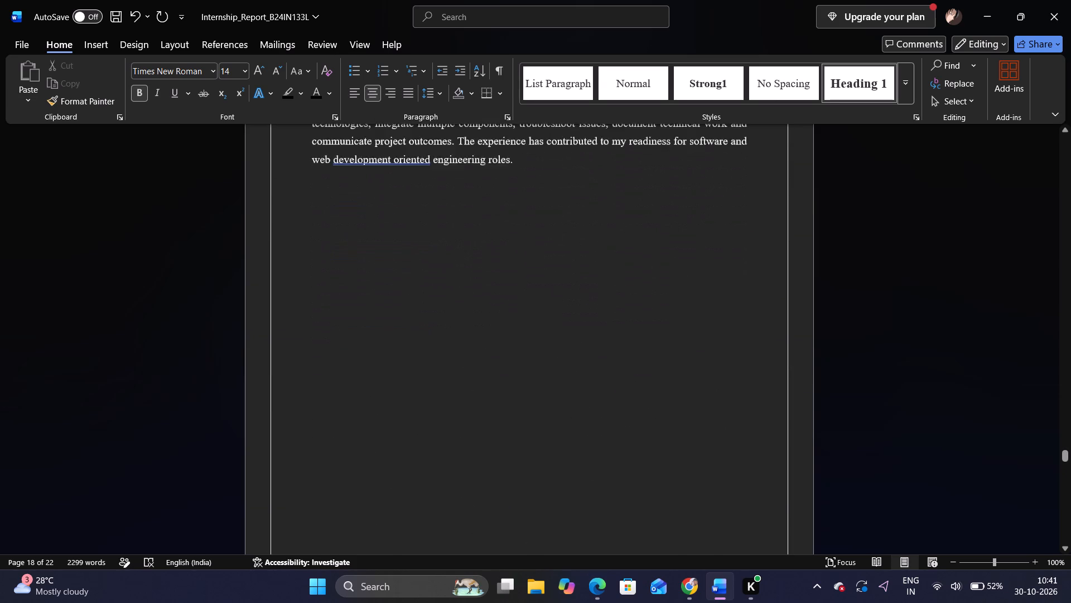
{"action": "scroll", "coordinate": [495, 223], "scroll_direction": "up", "scroll_amount": 1}
{"action": "scroll", "coordinate": [495, 223], "scroll_direction": "down", "scroll_amount": 1}
{"action": "left_click", "coordinate": [581, 284]}
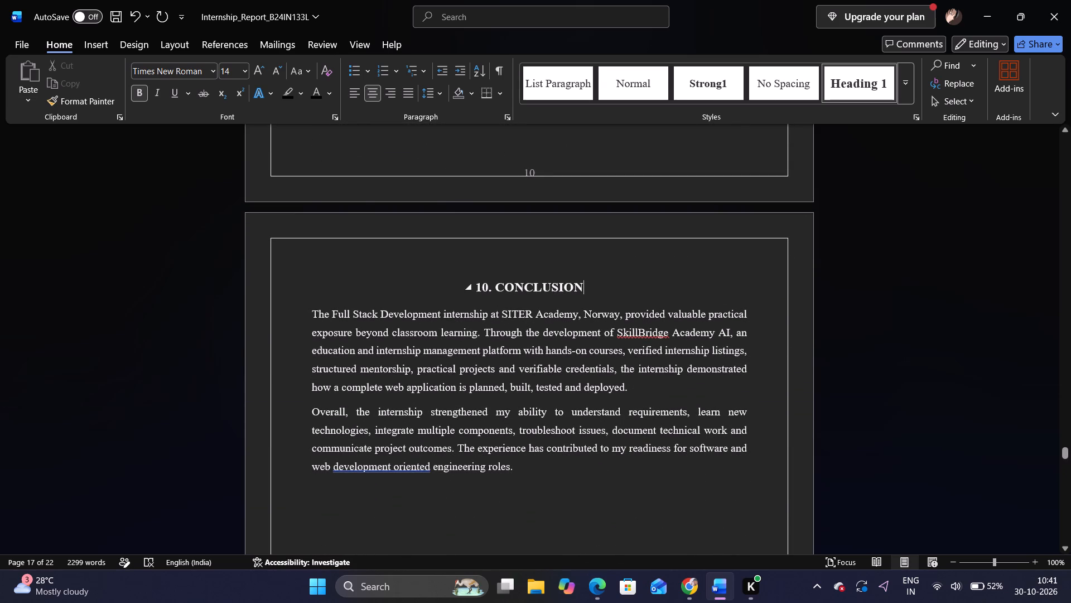
{"action": "left_click", "coordinate": [635, 390]}
{"action": "key", "text": "Return"}
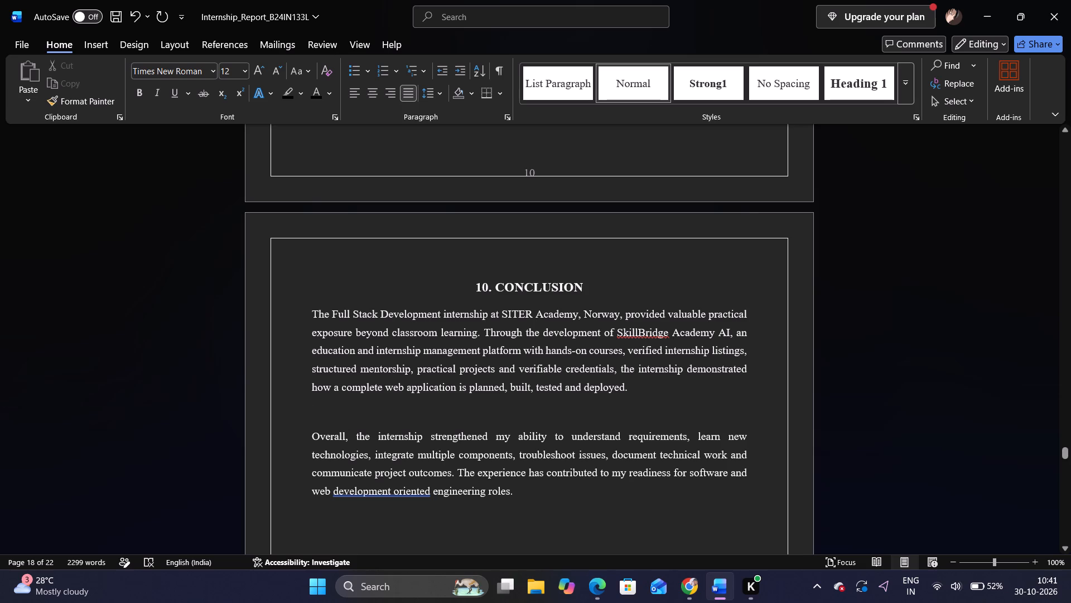
{"action": "left_click", "coordinate": [310, 314]}
{"action": "key", "text": "Return"}
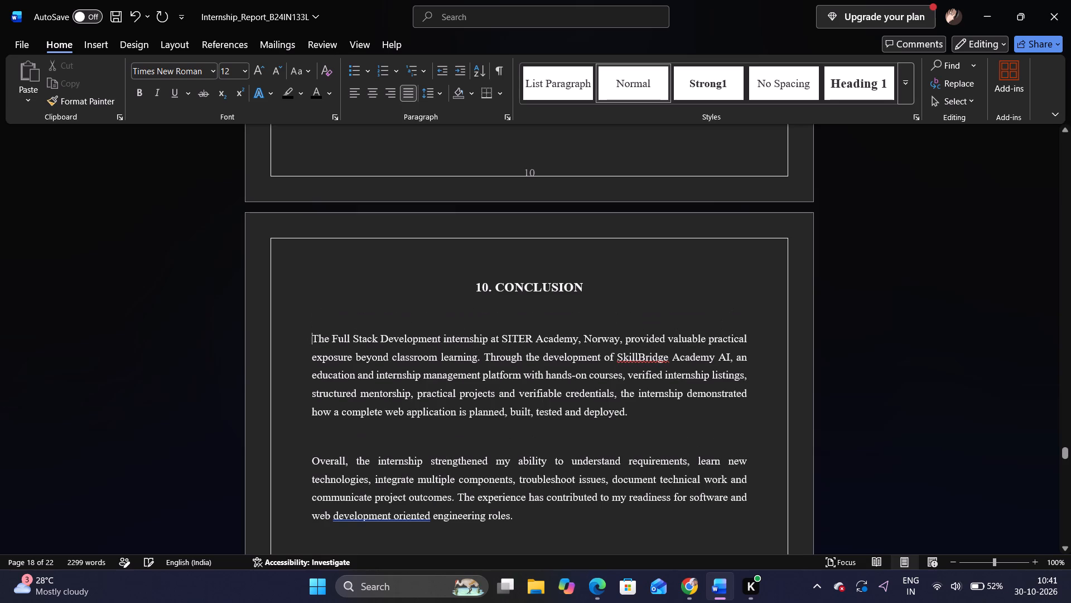
Add a blank line between the "11. FUTURE SCOPE" title and the 11.1 heading, keeping the section's content expanded.
{"action": "scroll", "coordinate": [385, 328], "scroll_direction": "down", "scroll_amount": 5}
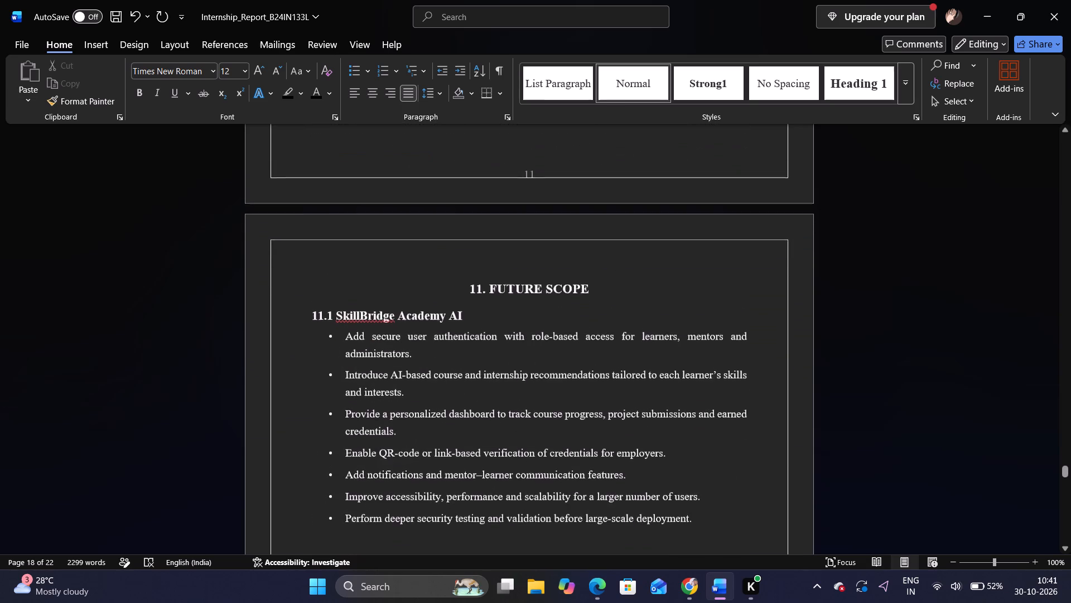
{"action": "scroll", "coordinate": [385, 328], "scroll_direction": "down", "scroll_amount": 2}
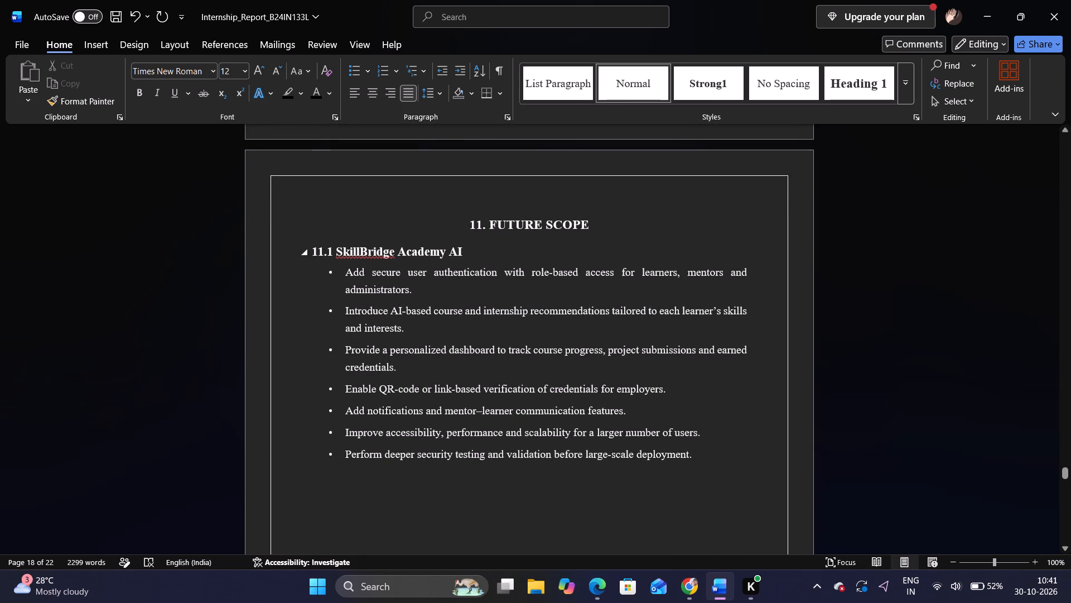
{"action": "left_click", "coordinate": [308, 250]}
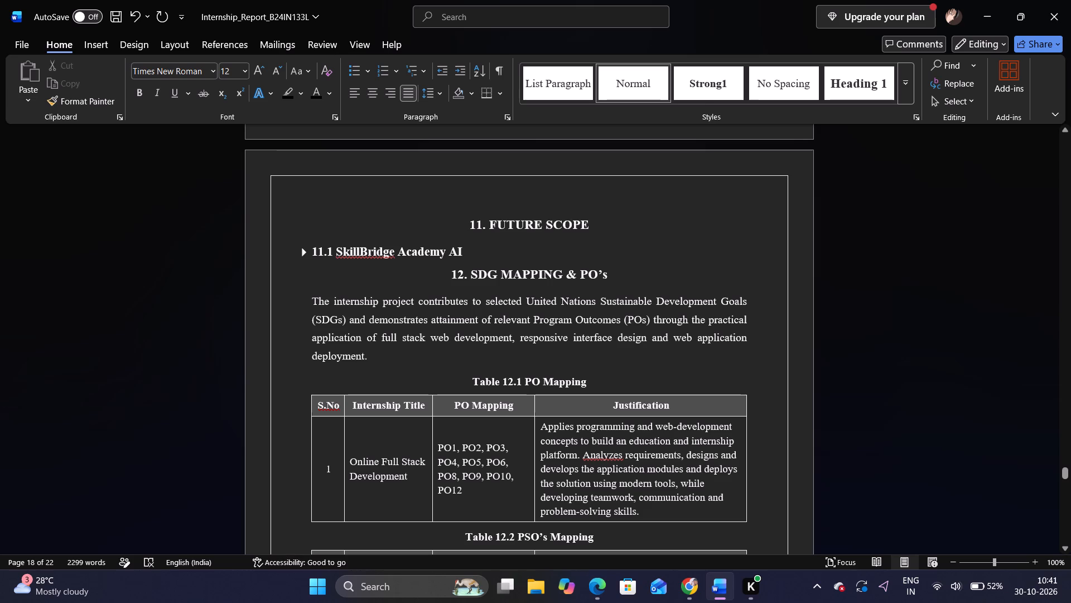
{"action": "left_click", "coordinate": [313, 250]}
{"action": "left_click", "coordinate": [304, 250]}
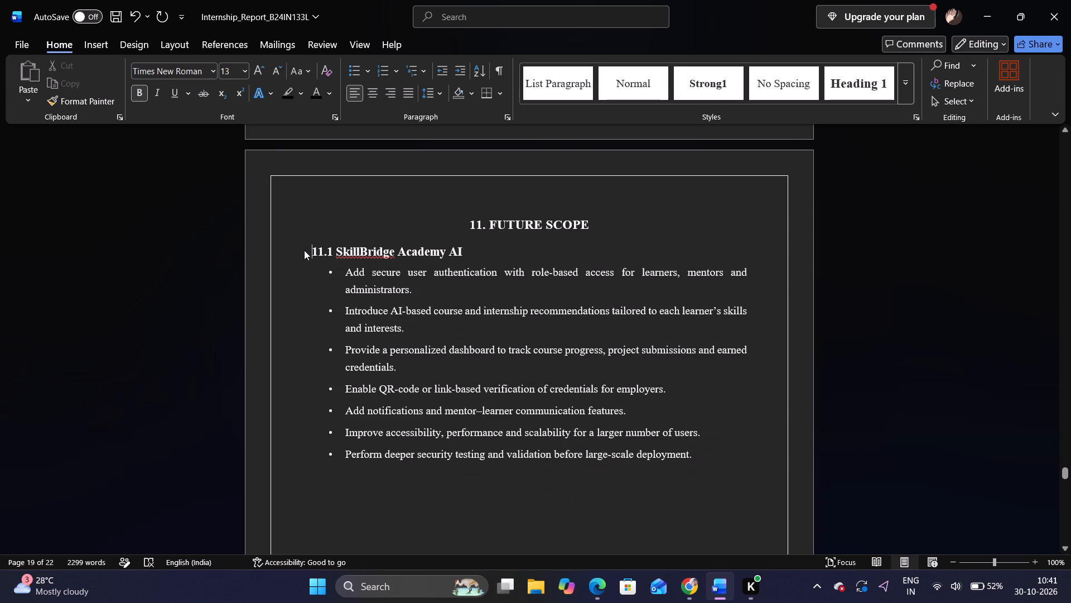
{"action": "scroll", "coordinate": [386, 378], "scroll_direction": "down", "scroll_amount": 5}
{"action": "scroll", "coordinate": [386, 378], "scroll_direction": "up", "scroll_amount": 2}
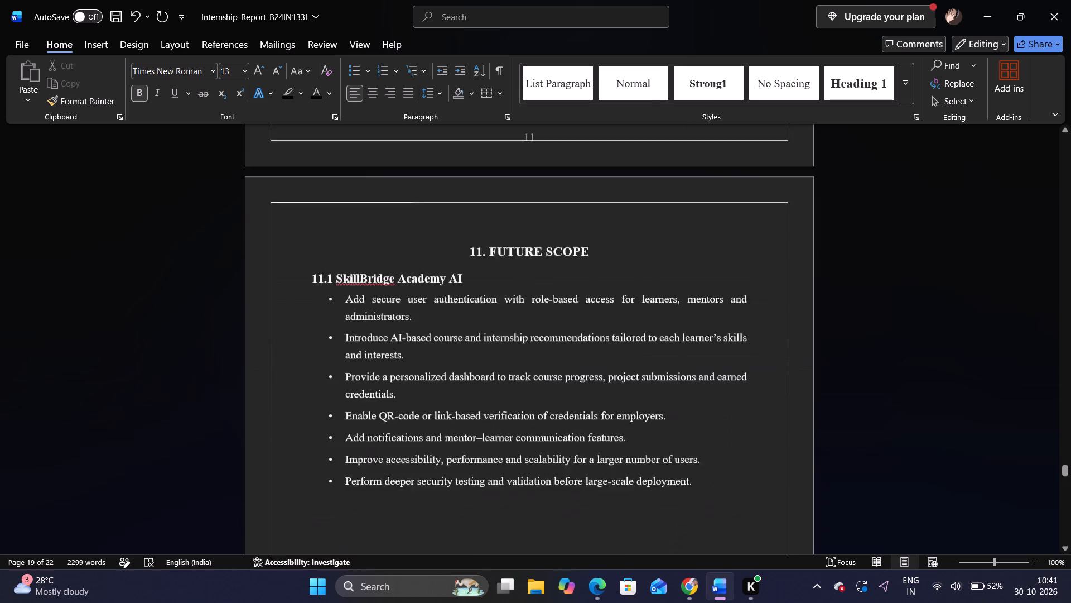
{"action": "scroll", "coordinate": [386, 378], "scroll_direction": "up", "scroll_amount": 1}
{"action": "left_click", "coordinate": [306, 360]}
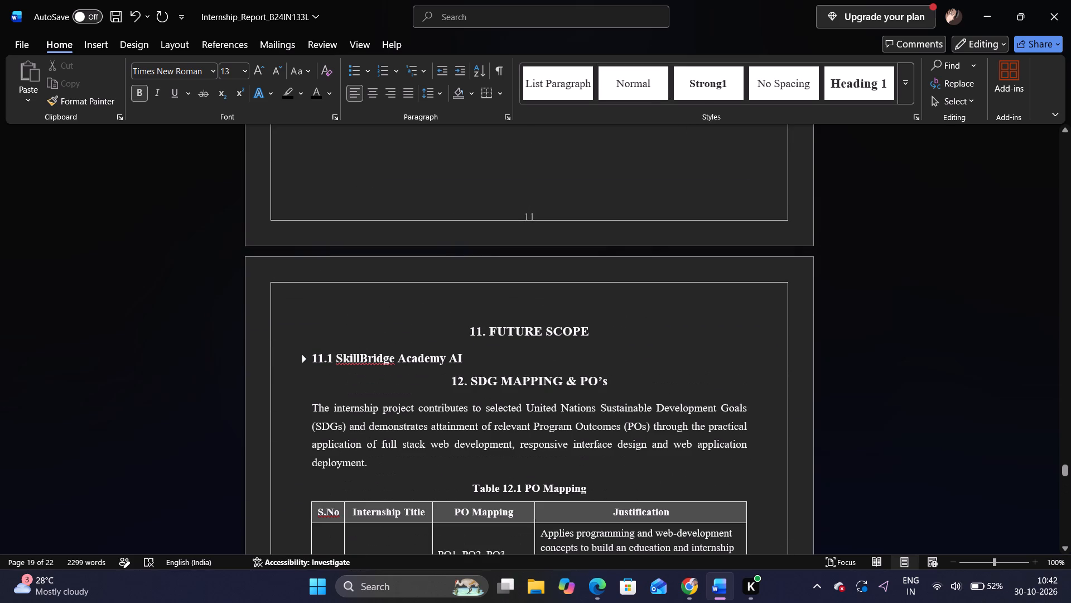
{"action": "left_click", "coordinate": [304, 357]}
{"action": "scroll", "coordinate": [375, 398], "scroll_direction": "down", "scroll_amount": 1}
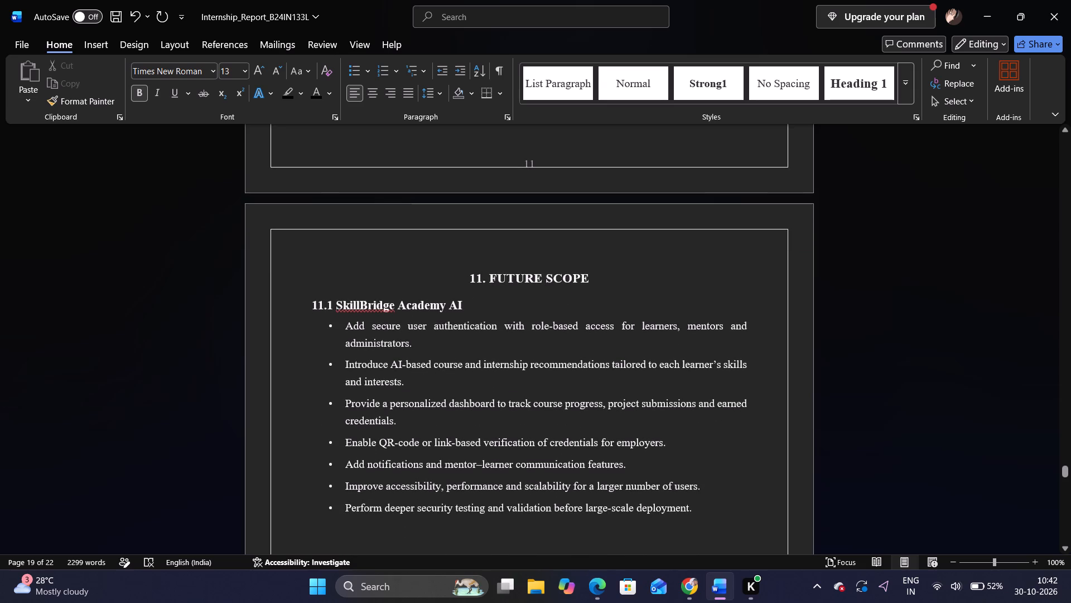
{"action": "key", "text": "Return"}
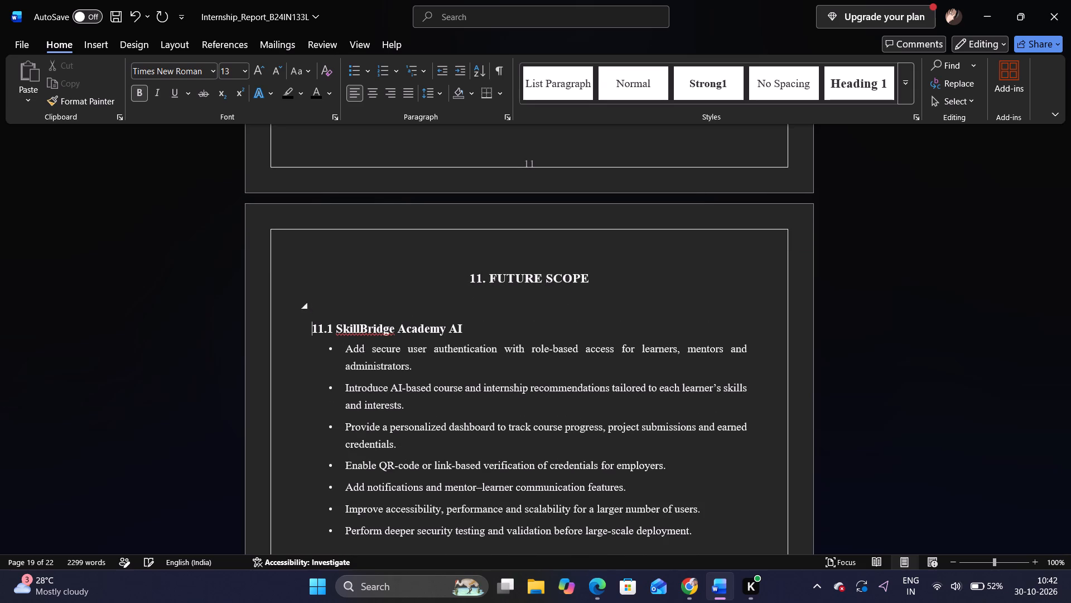
Widen the SDG Mapping column in Table 12.3 so its header fits on one line, roughly aligned with the column edge in Table 12.2.
{"action": "scroll", "coordinate": [447, 337], "scroll_direction": "down", "scroll_amount": 6}
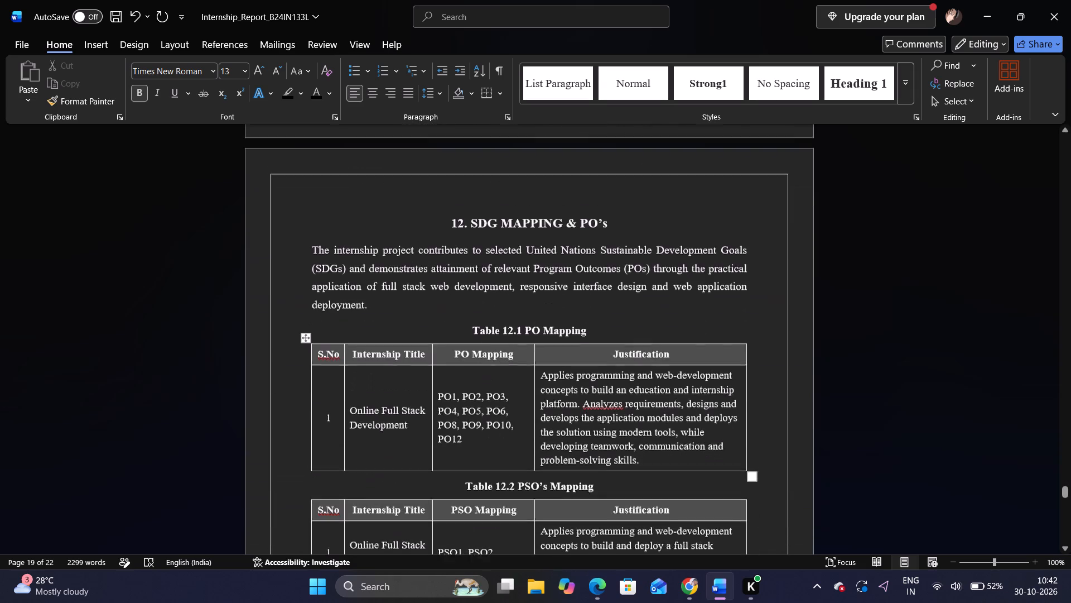
{"action": "scroll", "coordinate": [447, 337], "scroll_direction": "down", "scroll_amount": 1}
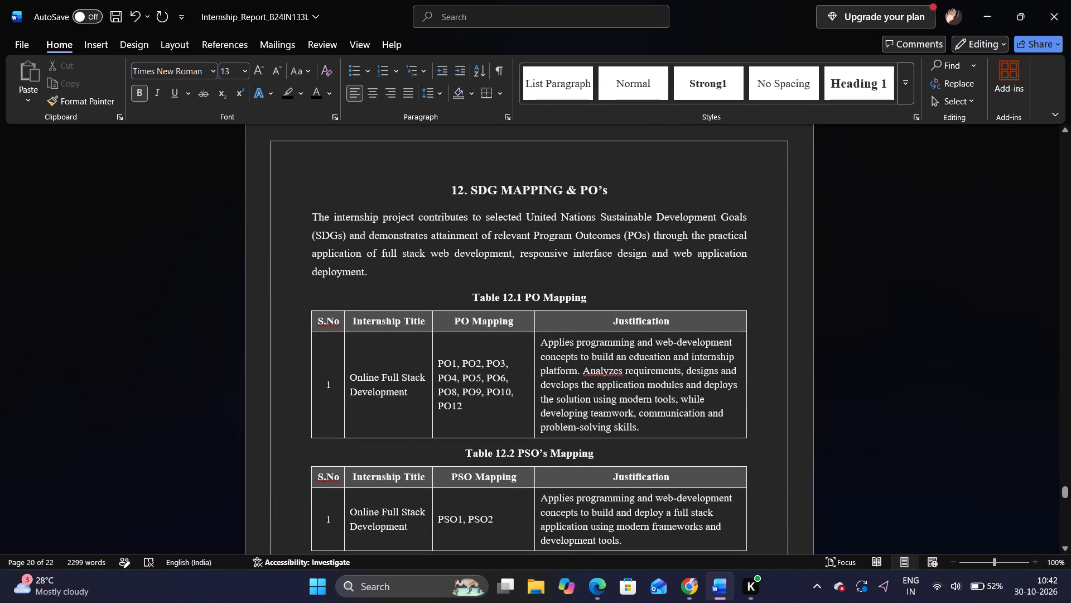
{"action": "scroll", "coordinate": [454, 313], "scroll_direction": "down", "scroll_amount": 1}
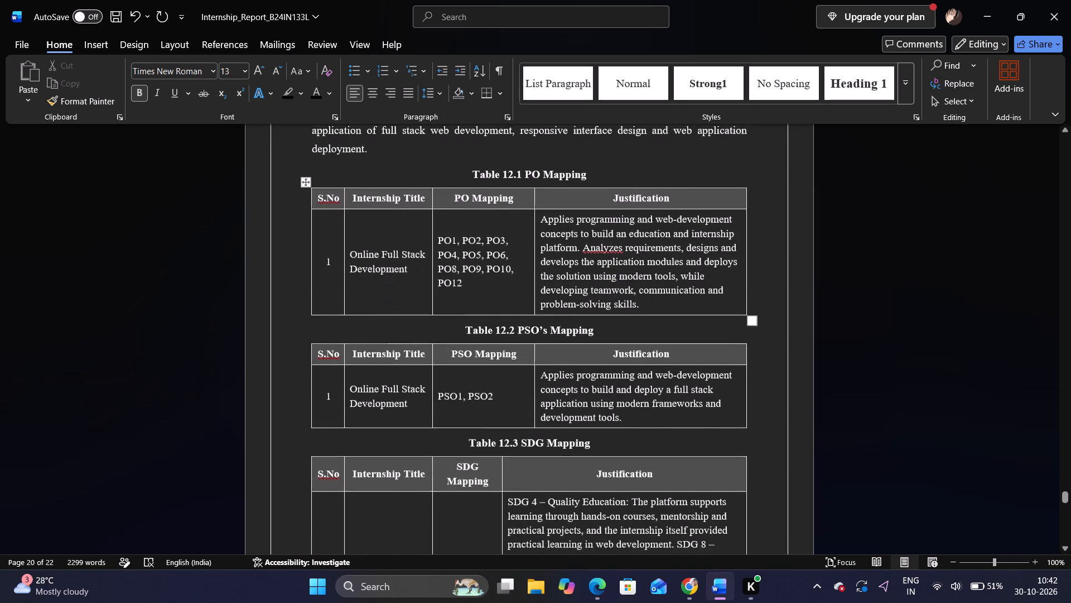
{"action": "scroll", "coordinate": [454, 313], "scroll_direction": "down", "scroll_amount": 2}
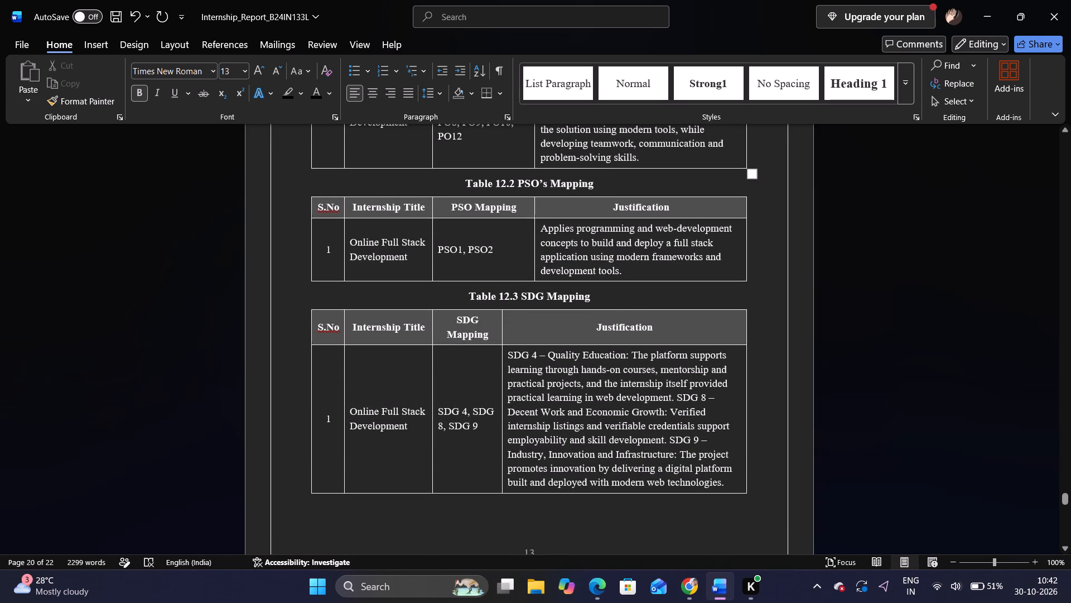
{"action": "left_click_drag", "start_coordinate": [505, 322], "coordinate": [500, 322]}
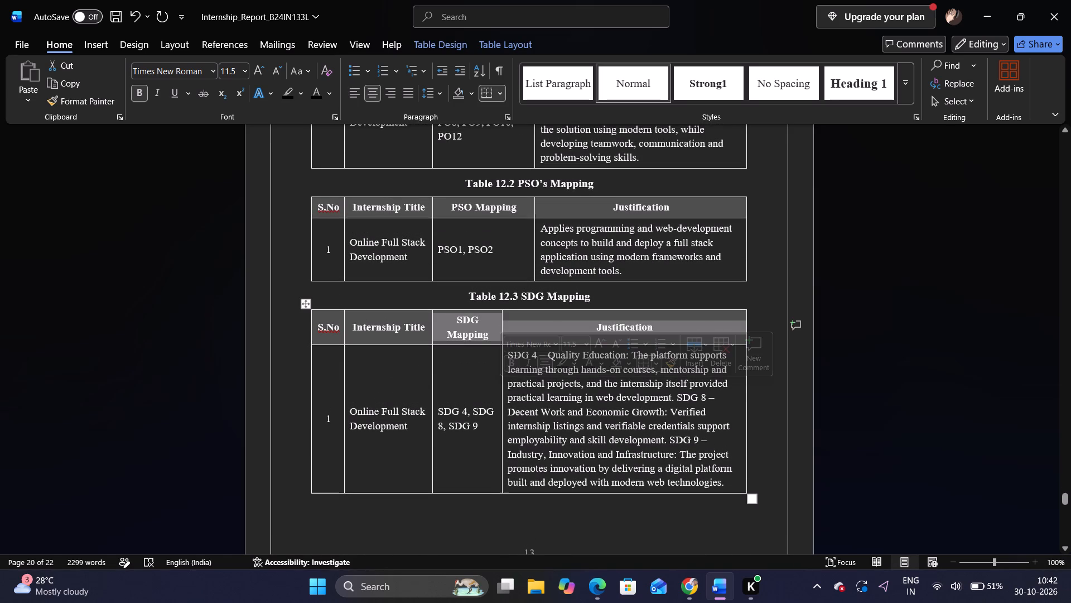
{"action": "left_click", "coordinate": [462, 290]}
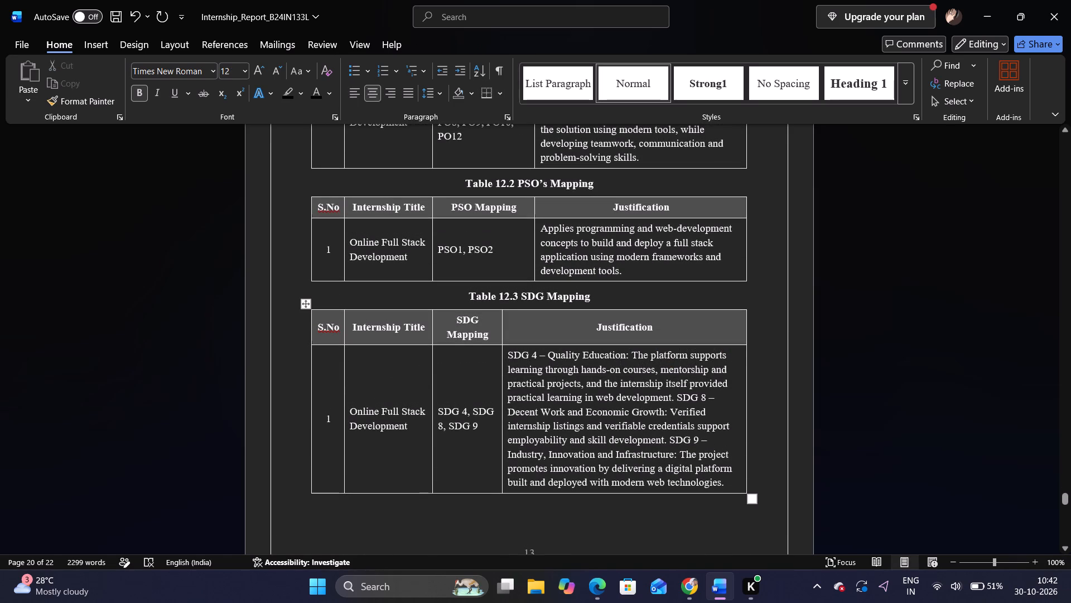
{"action": "left_click", "coordinate": [503, 326]}
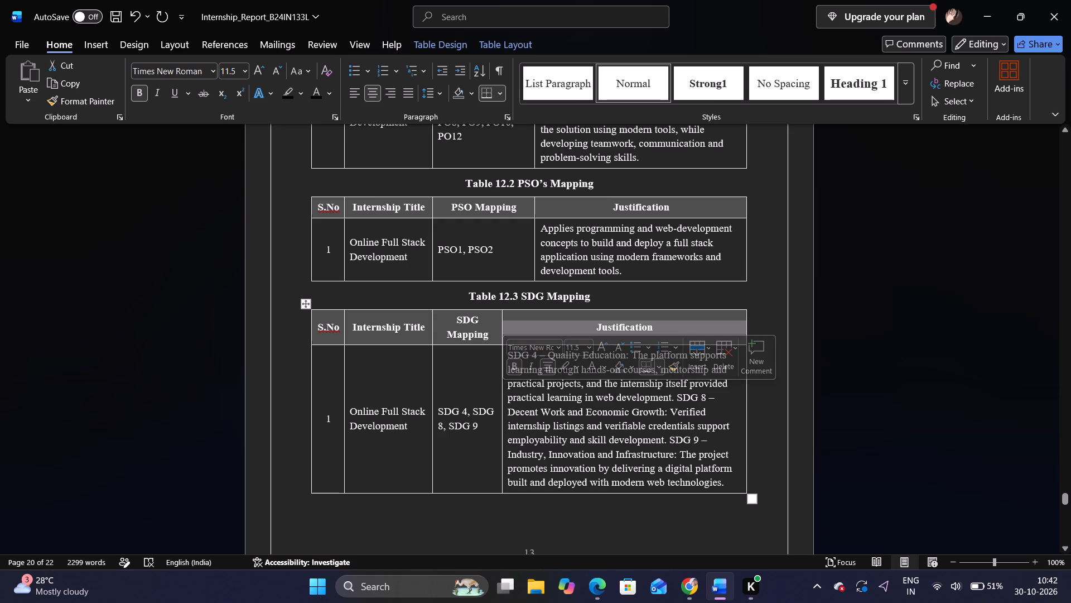
{"action": "left_click", "coordinate": [448, 297]}
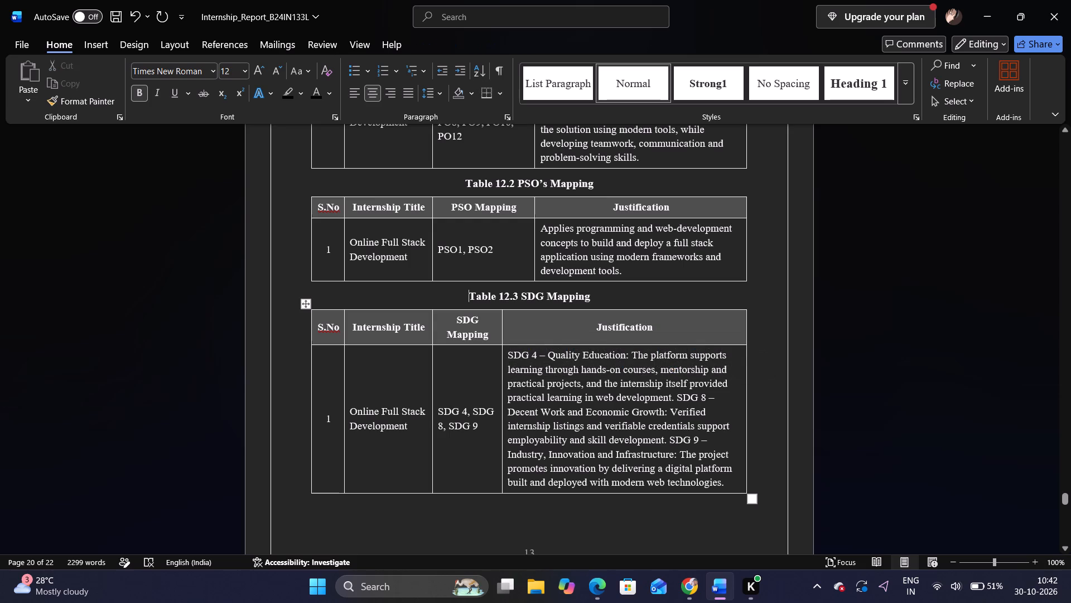
{"action": "left_click_drag", "start_coordinate": [501, 326], "coordinate": [537, 320]}
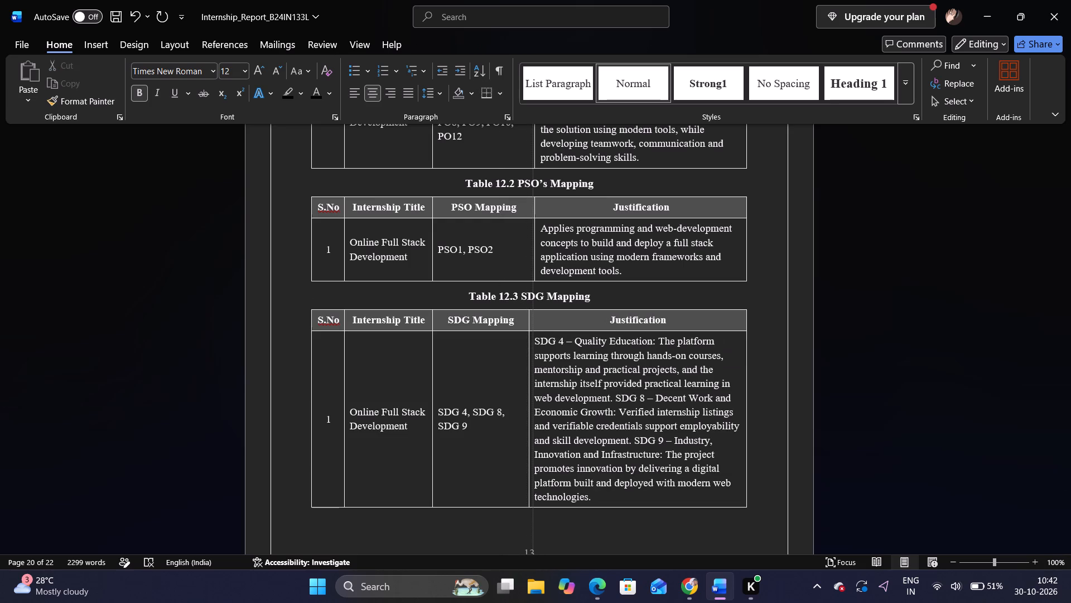
{"action": "left_click_drag", "start_coordinate": [537, 320], "coordinate": [535, 320]}
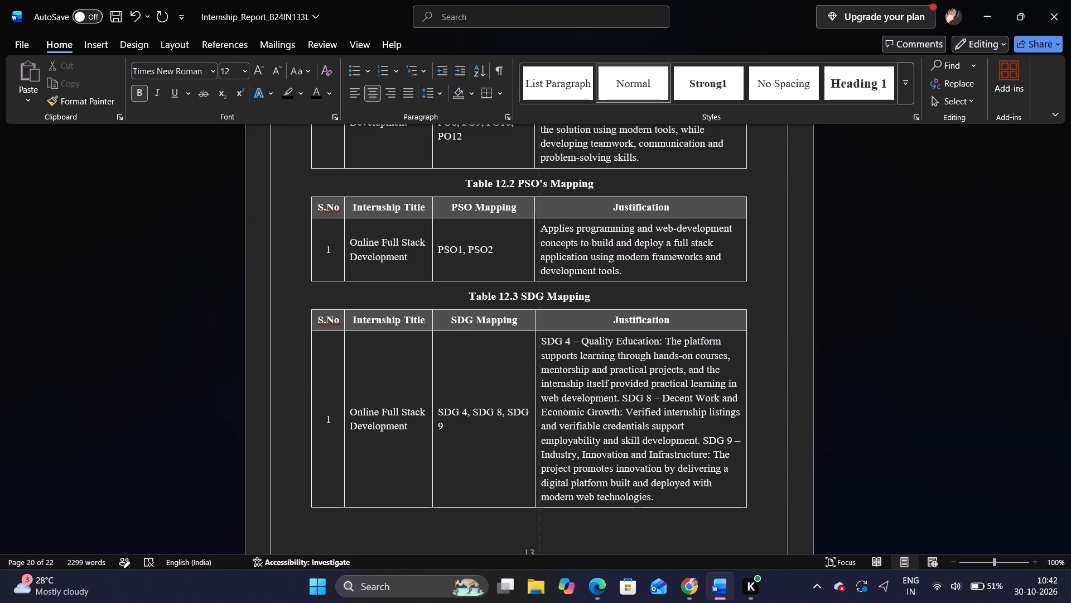
{"action": "left_click_drag", "start_coordinate": [535, 320], "coordinate": [530, 320]}
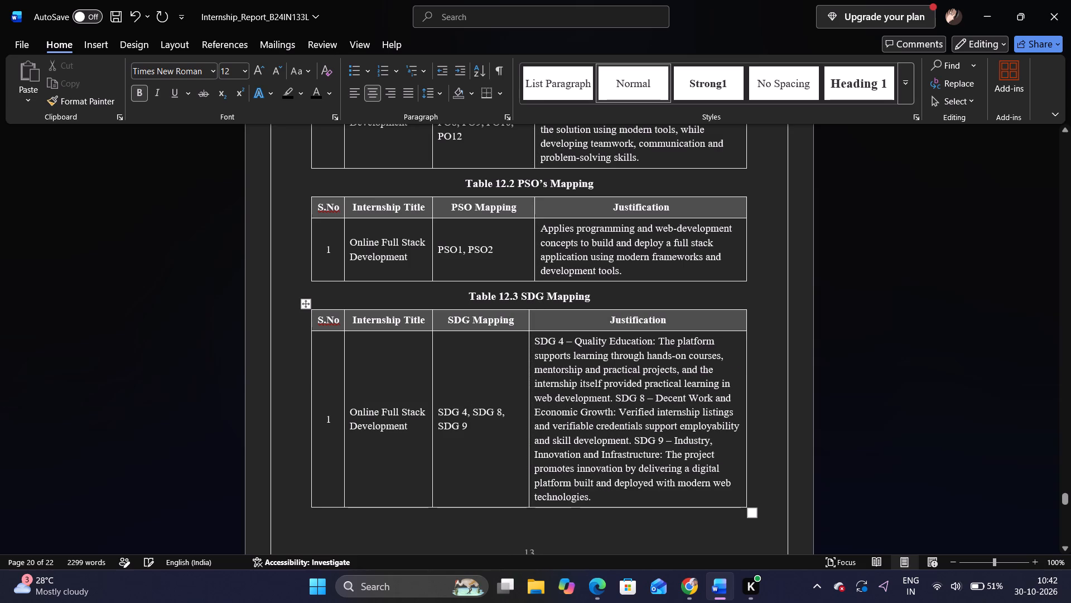
Remove the bold formatting from the captions of Table 12.1 PO Mapping, Table 12.2 PSO's Mapping and Table 12.3 SDG Mapping.
{"action": "scroll", "coordinate": [409, 372], "scroll_direction": "up", "scroll_amount": 1}
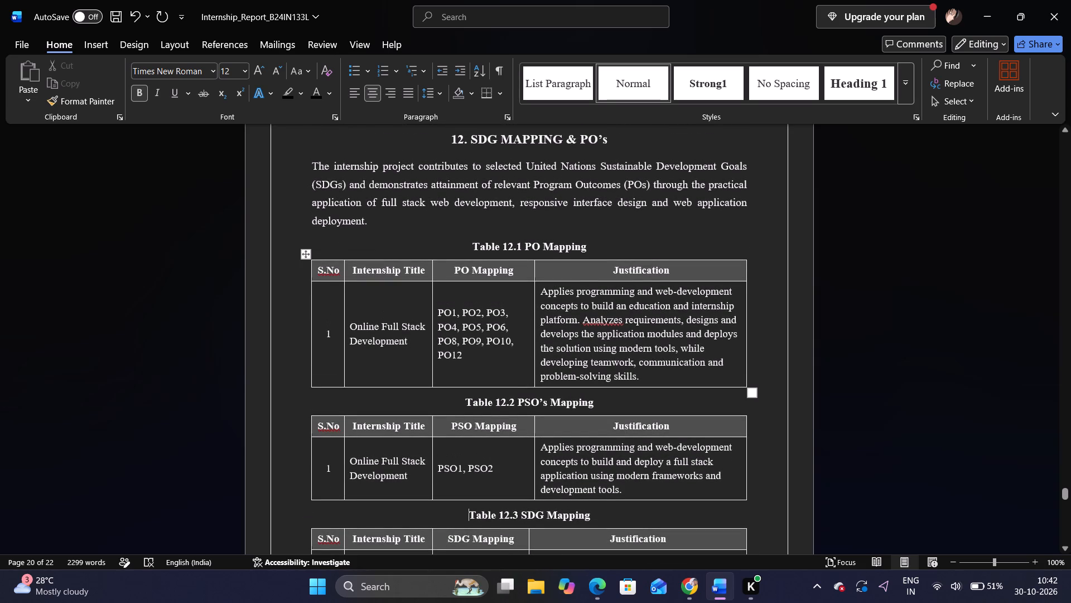
{"action": "left_click_drag", "start_coordinate": [589, 247], "coordinate": [466, 237]}
{"action": "key", "text": "ctrl+b"}
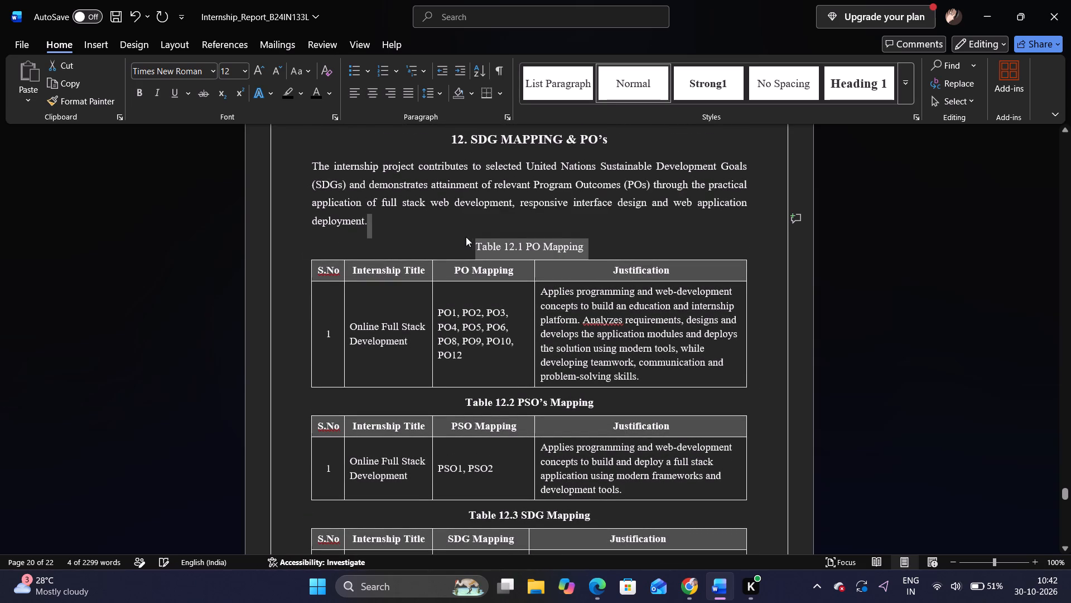
{"action": "left_click_drag", "start_coordinate": [606, 411], "coordinate": [484, 398]}
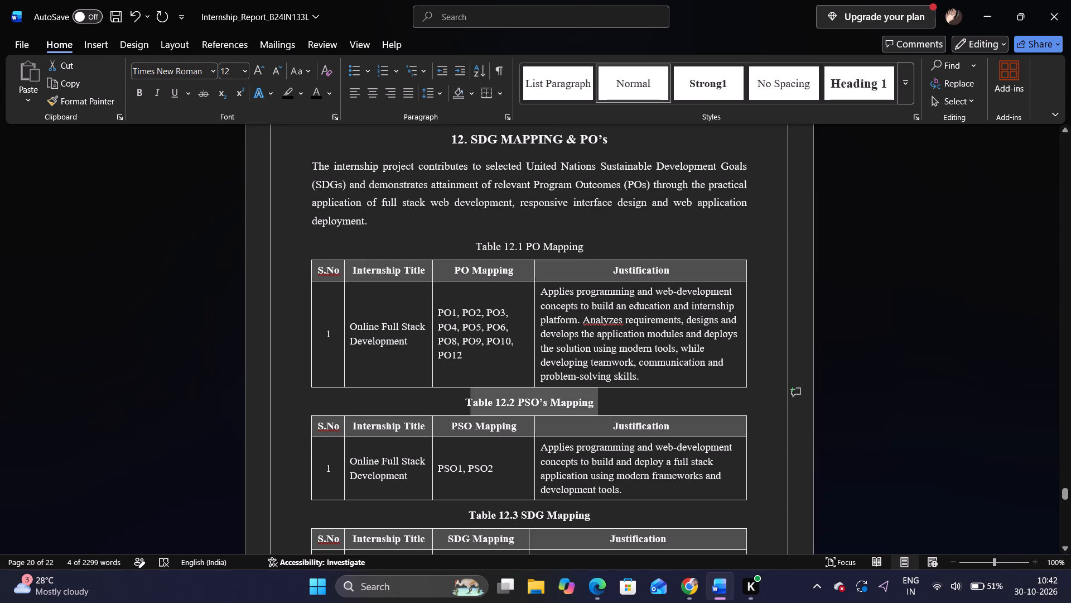
{"action": "left_click_drag", "start_coordinate": [484, 398], "coordinate": [460, 398]}
{"action": "key", "text": "ctrl+b"}
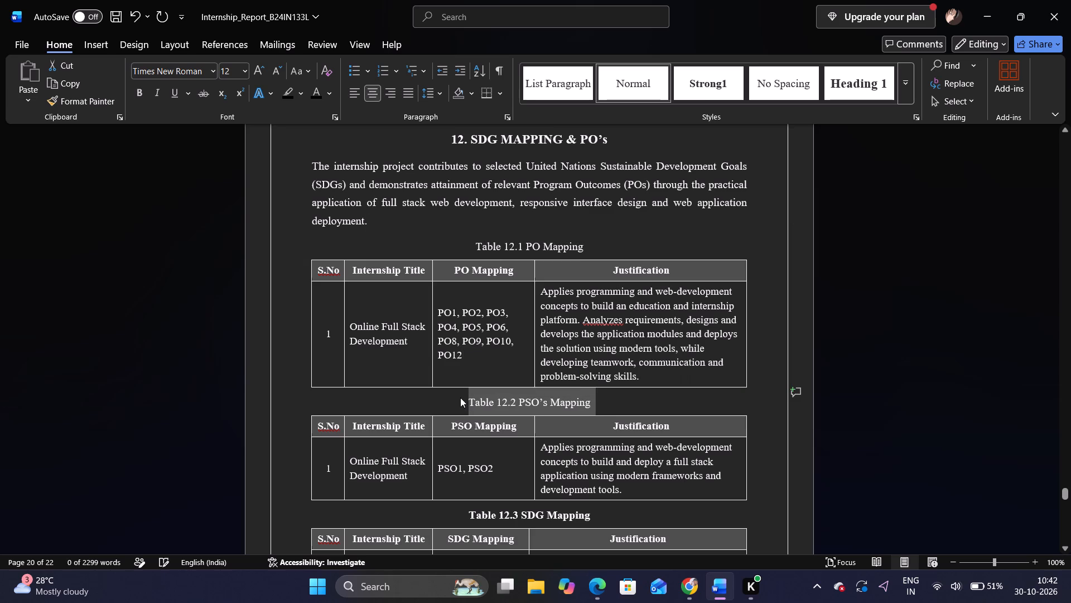
{"action": "scroll", "coordinate": [528, 514], "scroll_direction": "down", "scroll_amount": 1}
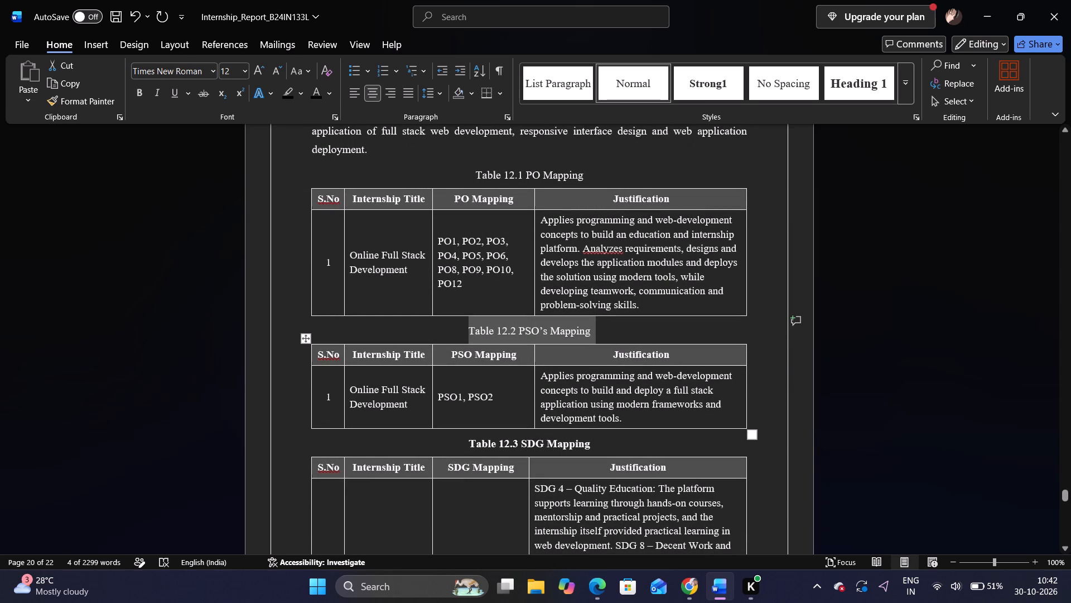
{"action": "left_click_drag", "start_coordinate": [599, 444], "coordinate": [457, 439]}
{"action": "key", "text": "ctrl+b"}
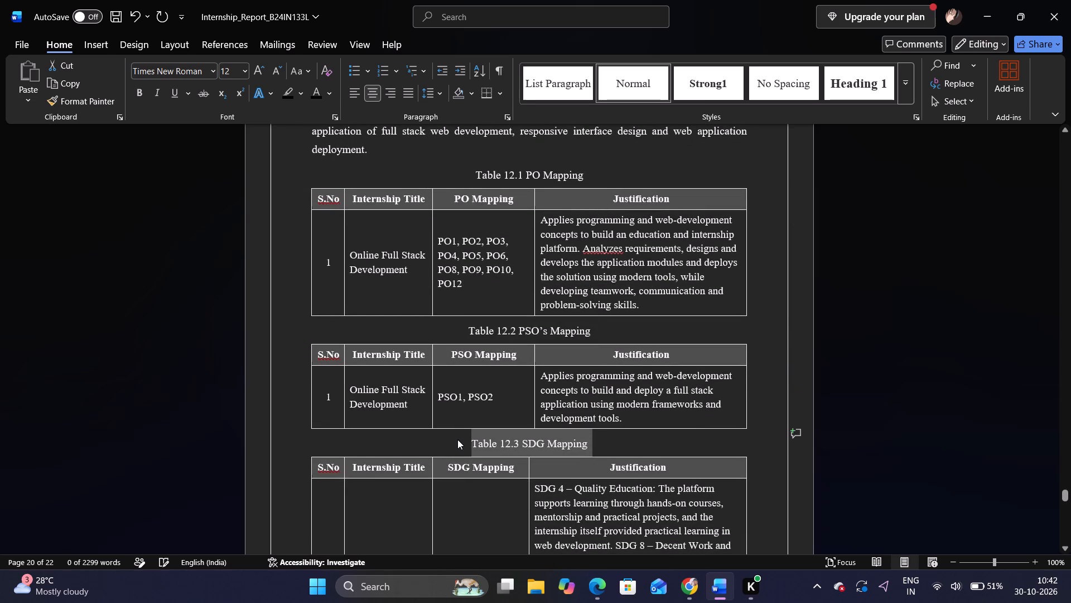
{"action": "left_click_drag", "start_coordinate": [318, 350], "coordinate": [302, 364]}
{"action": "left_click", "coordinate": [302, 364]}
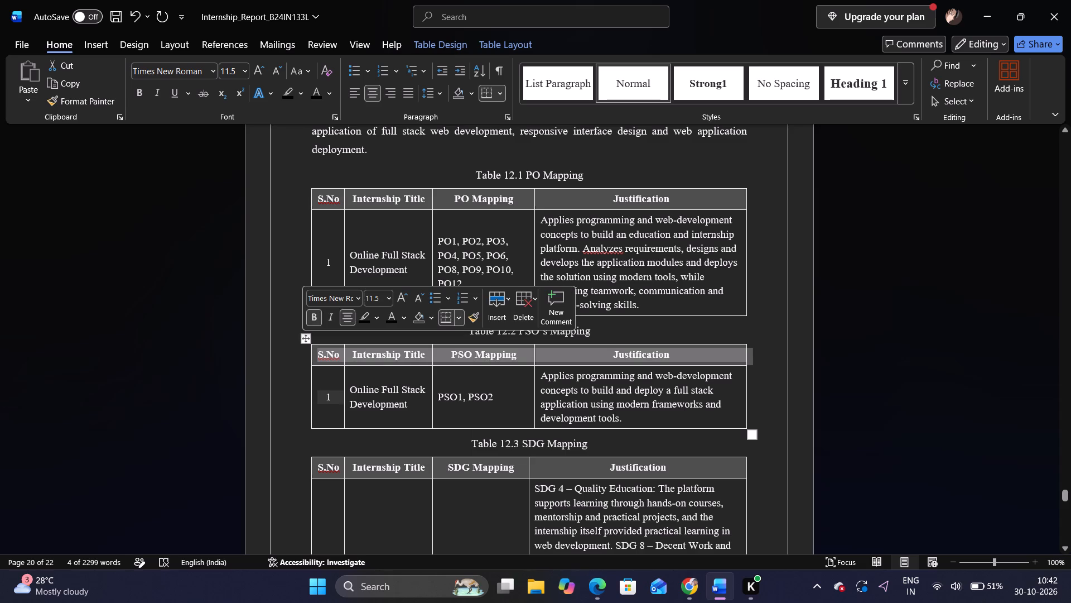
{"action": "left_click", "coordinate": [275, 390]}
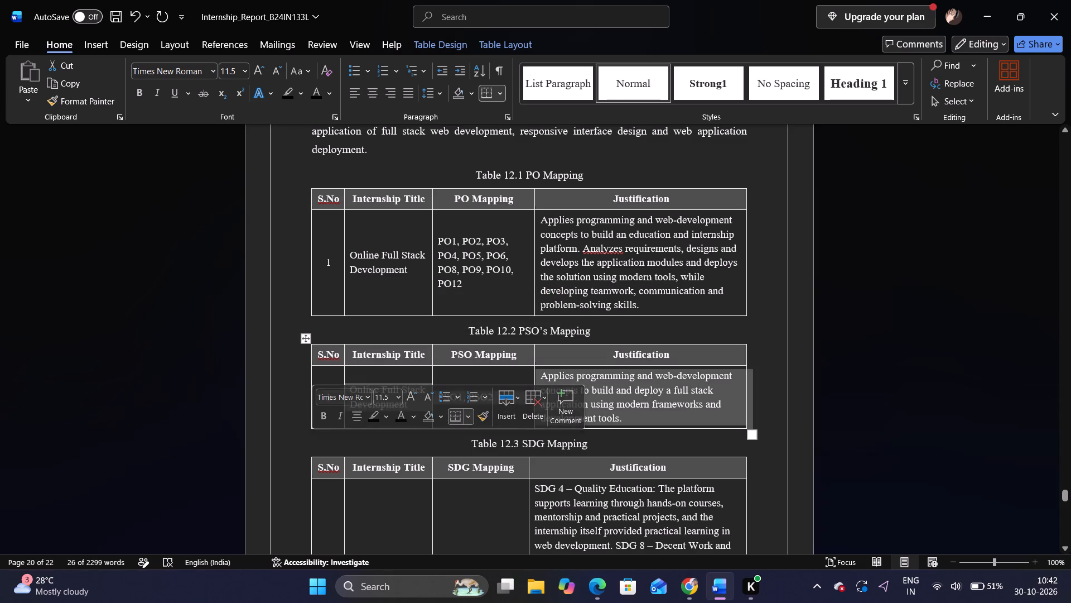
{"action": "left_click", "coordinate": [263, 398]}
Check the title spacing in chapters 13 (References) and 14 (Internship Certificates).
{"action": "scroll", "coordinate": [263, 398], "scroll_direction": "down", "scroll_amount": 5}
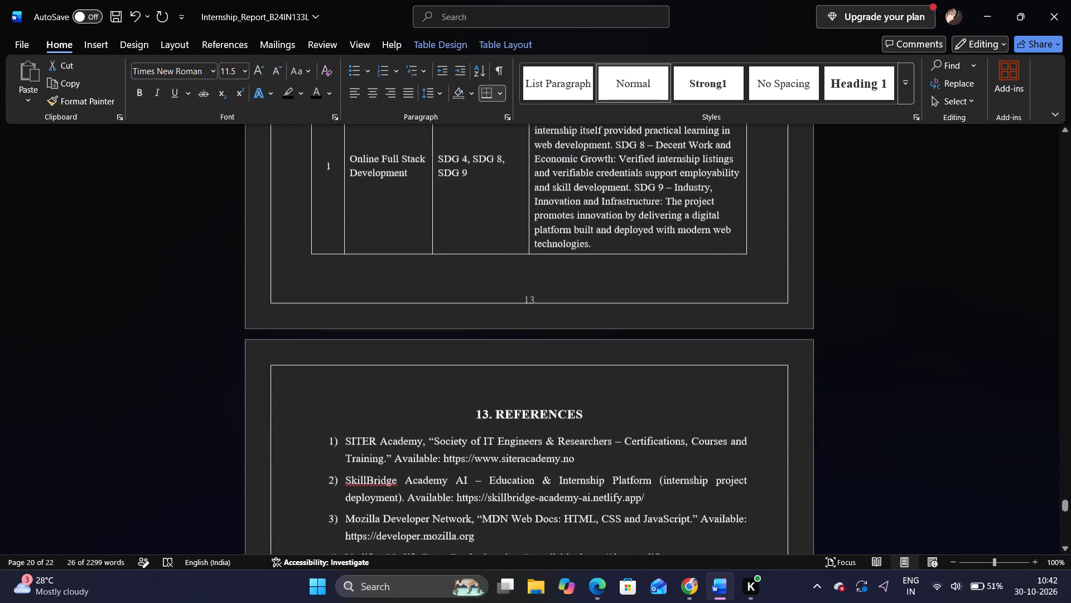
{"action": "scroll", "coordinate": [263, 398], "scroll_direction": "down", "scroll_amount": 4}
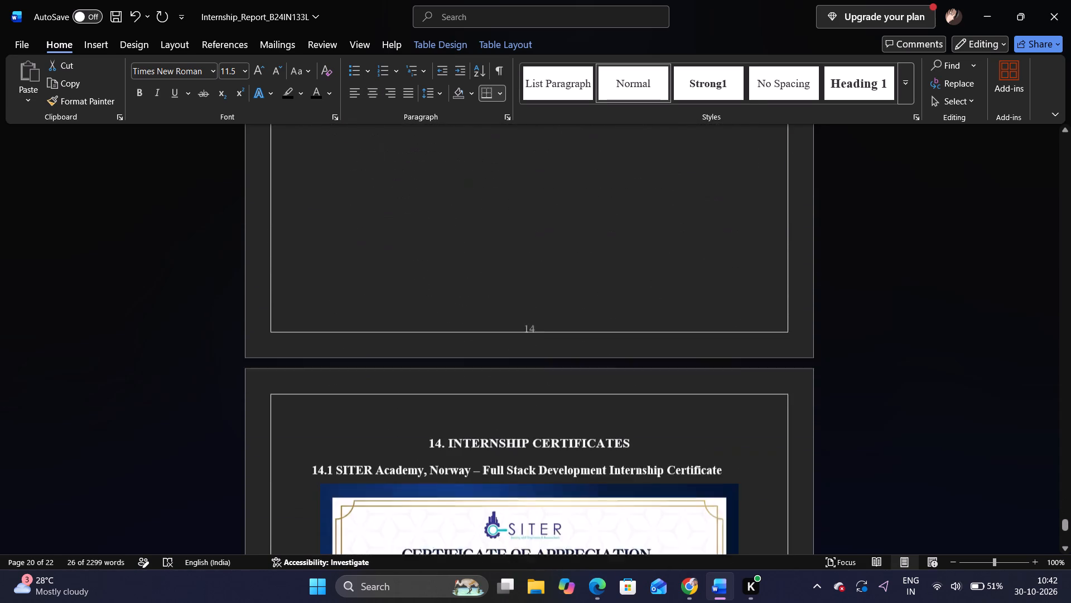
{"action": "scroll", "coordinate": [263, 398], "scroll_direction": "down", "scroll_amount": 1}
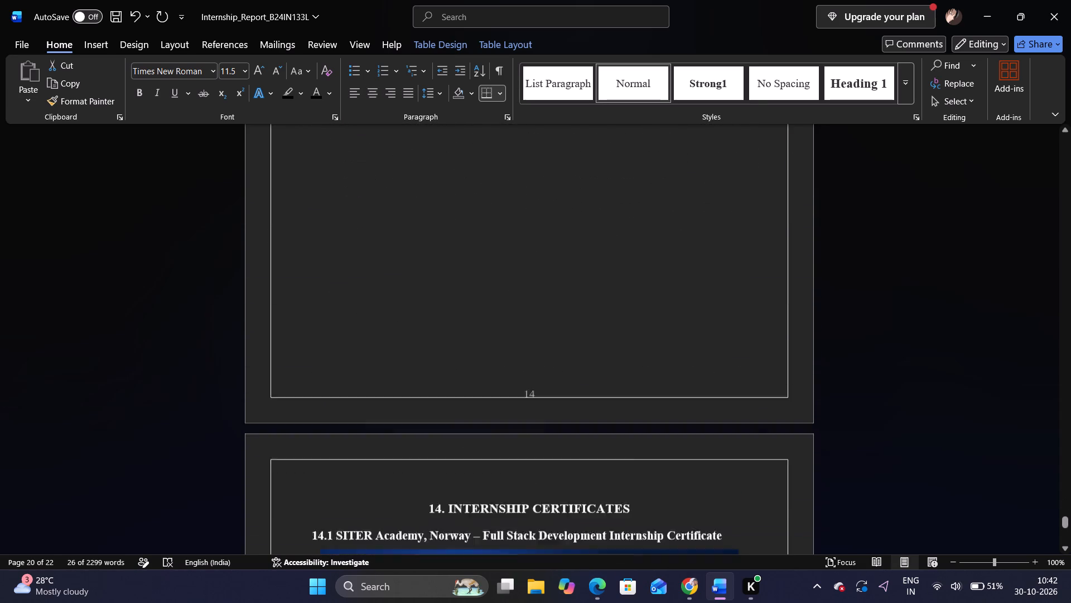
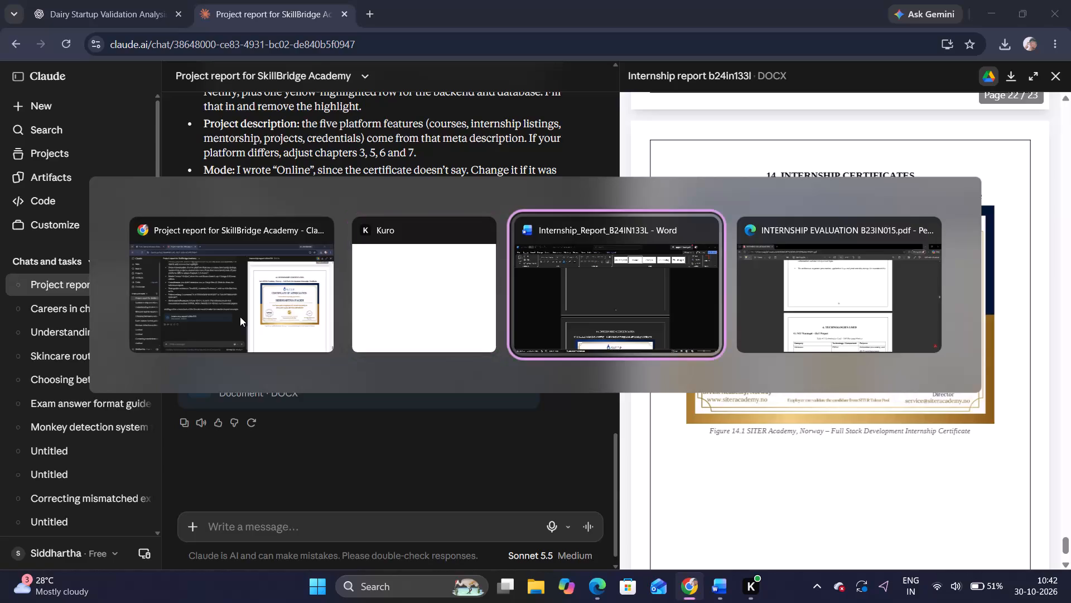
Switch to the reference internship evaluation PDF in Edge, examine its chapter 13 and 14 layout, and return to the report's References page in Word.
{"action": "key", "text": "alt+Tab"}
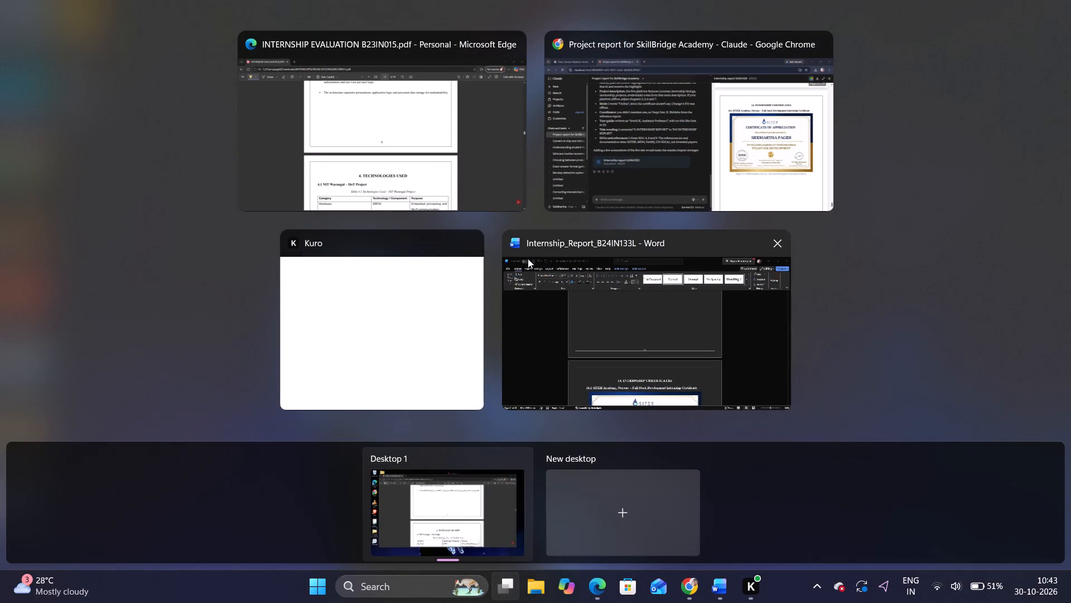
{"action": "left_click", "coordinate": [528, 259]}
{"action": "key", "text": "alt+Tab"}
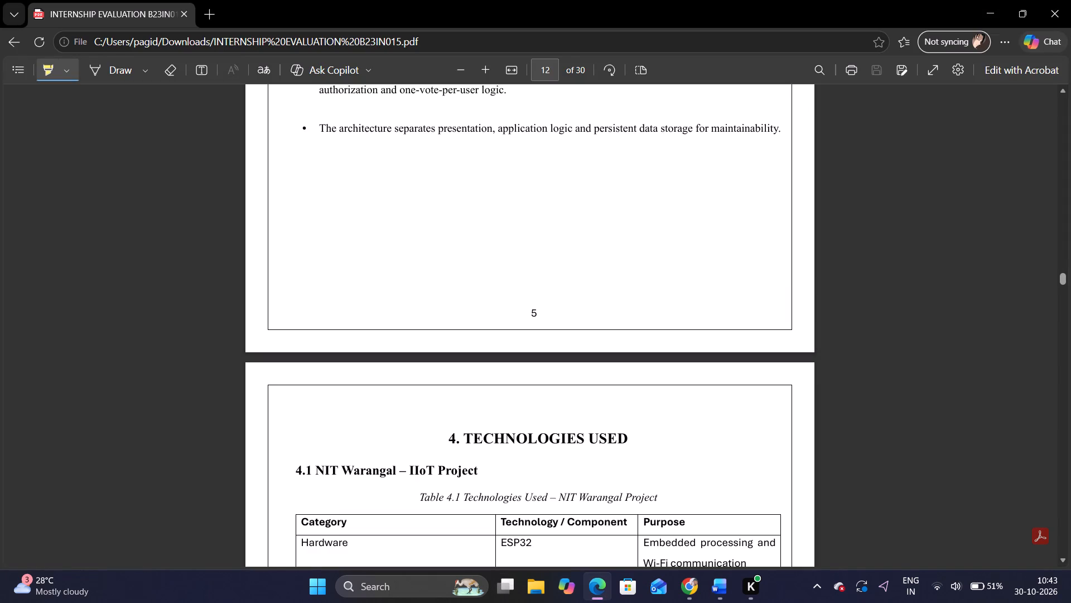
{"action": "scroll", "coordinate": [474, 385], "scroll_direction": "down", "scroll_amount": 11}
{"action": "scroll", "coordinate": [474, 385], "scroll_direction": "down", "scroll_amount": 20}
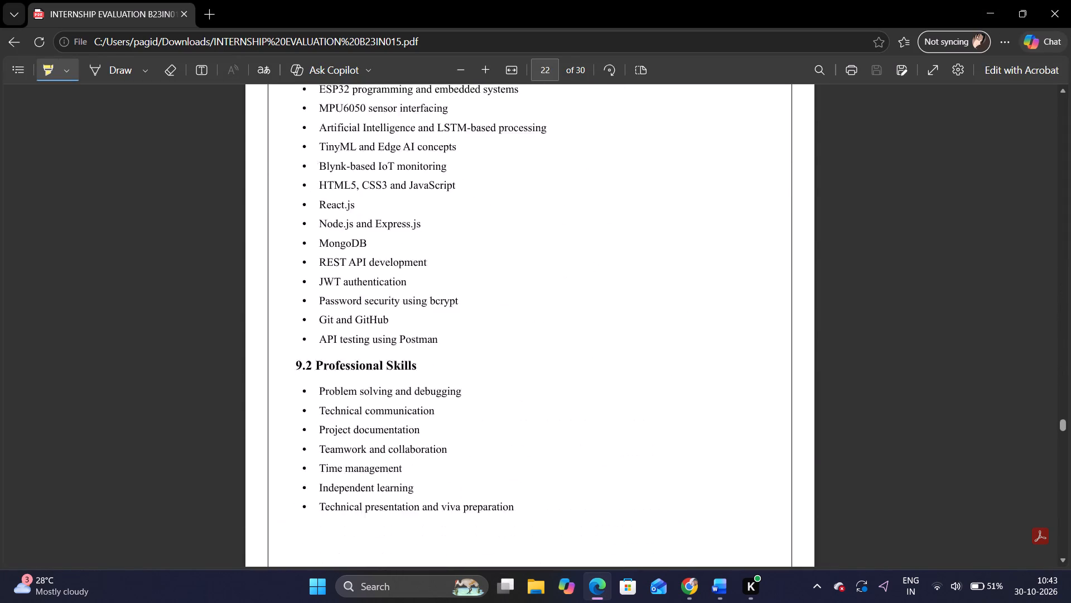
{"action": "scroll", "coordinate": [474, 385], "scroll_direction": "down", "scroll_amount": 10}
{"action": "scroll", "coordinate": [474, 385], "scroll_direction": "up", "scroll_amount": 5}
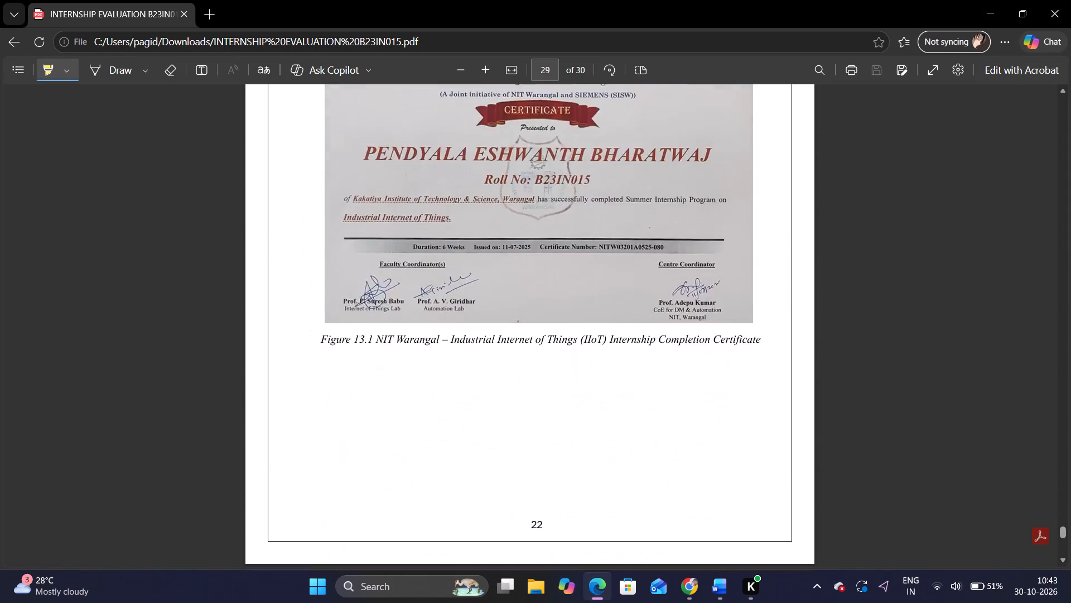
{"action": "scroll", "coordinate": [474, 385], "scroll_direction": "up", "scroll_amount": 8}
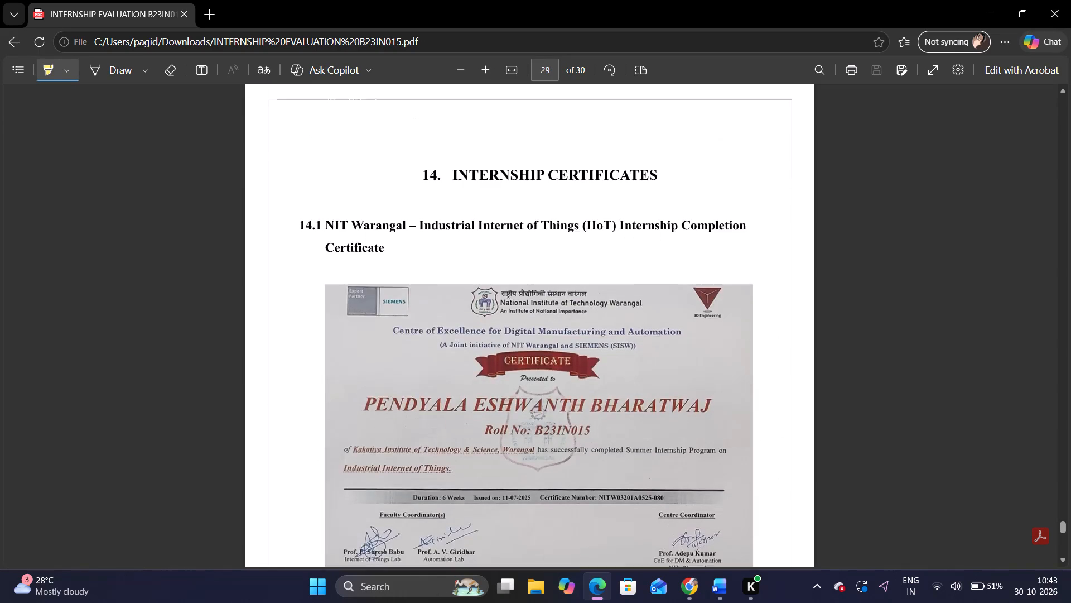
{"action": "scroll", "coordinate": [474, 385], "scroll_direction": "up", "scroll_amount": 6}
{"action": "key", "text": "alt+Tab"}
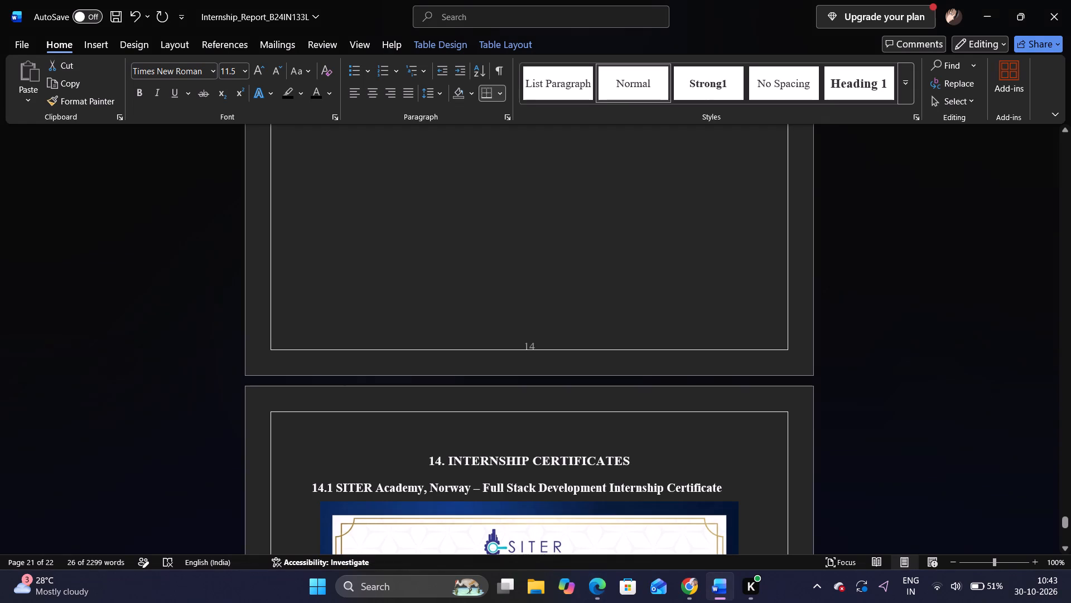
{"action": "scroll", "coordinate": [409, 443], "scroll_direction": "up", "scroll_amount": 2}
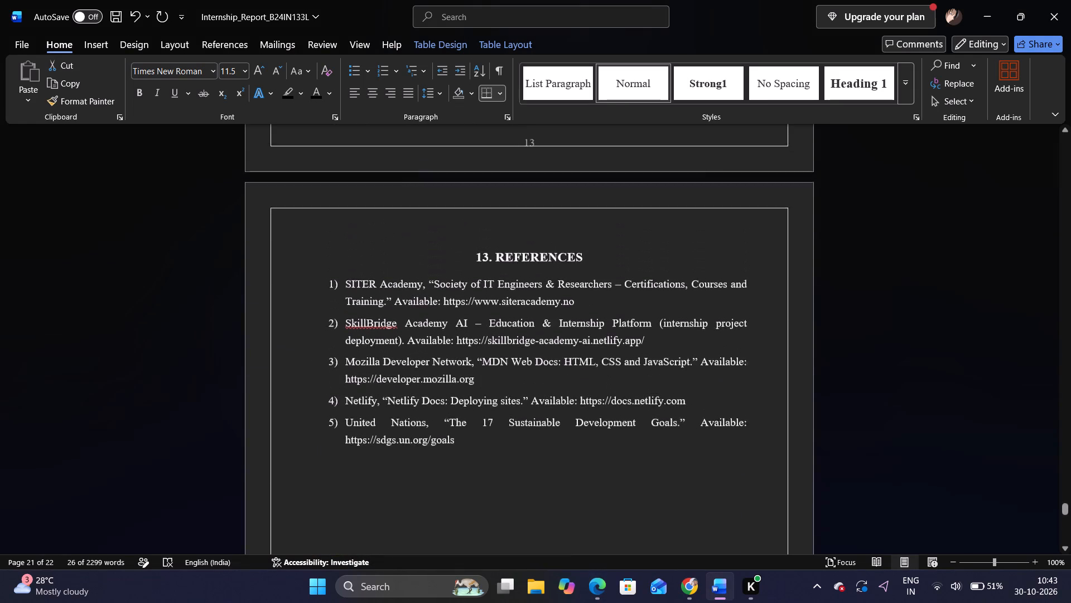
{"action": "scroll", "coordinate": [409, 443], "scroll_direction": "up", "scroll_amount": 1}
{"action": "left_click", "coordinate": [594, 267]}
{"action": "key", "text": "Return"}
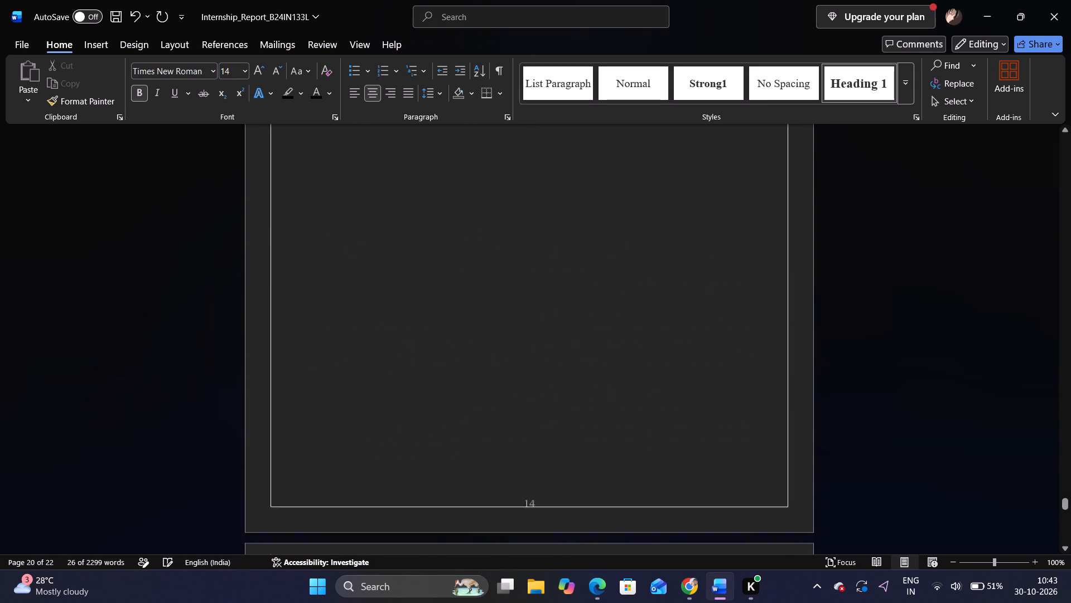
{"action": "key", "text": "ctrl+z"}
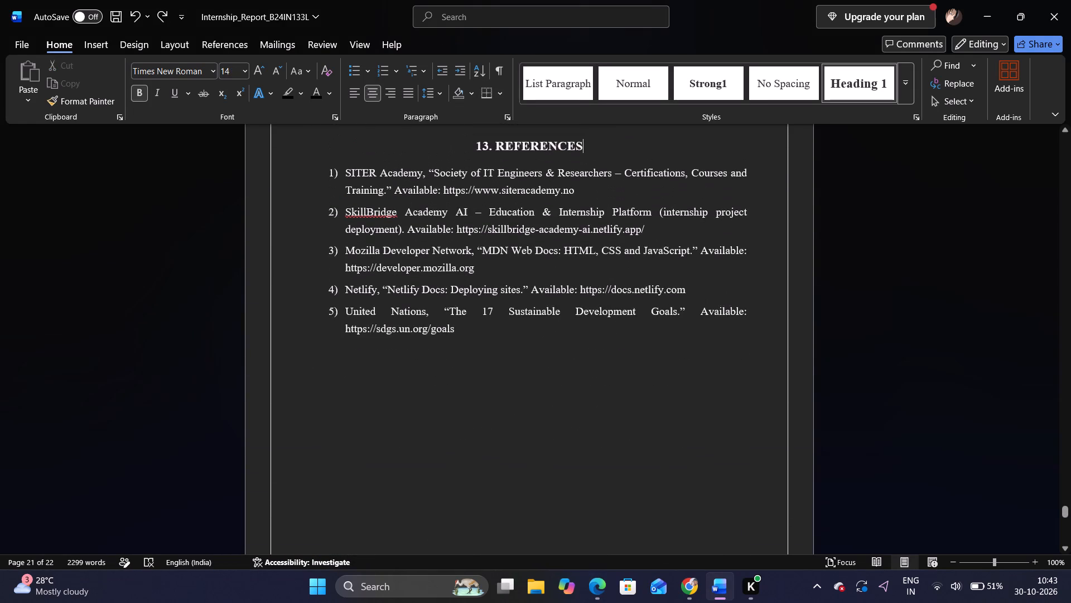
Add a blank line between the "13. REFERENCES" title and the SITER Academy reference.
{"action": "left_click", "coordinate": [324, 174]}
{"action": "key", "text": "Left"}
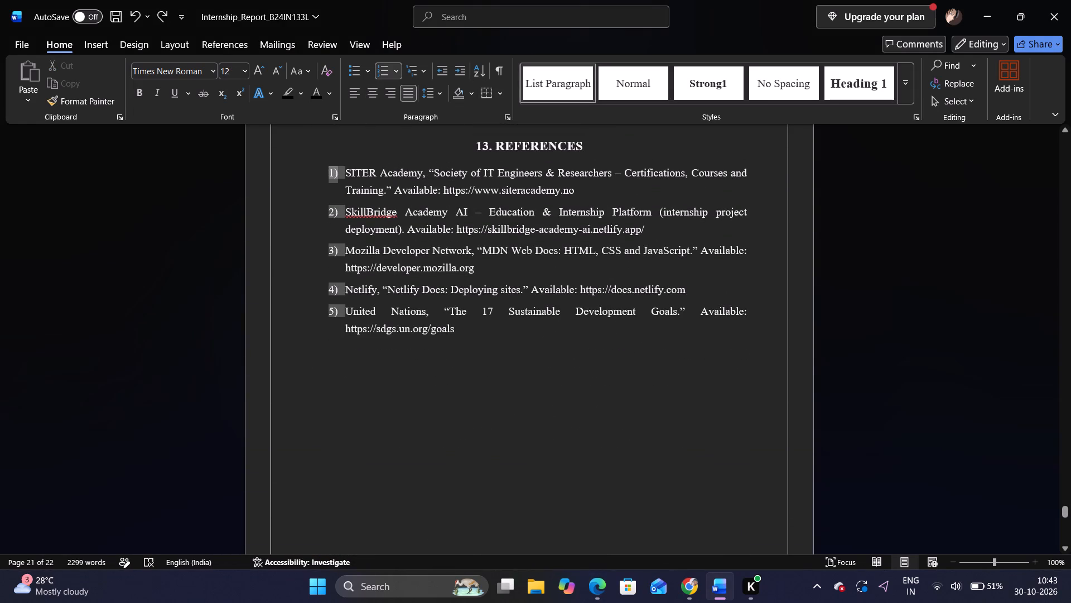
{"action": "key", "text": "Left"}
{"action": "left_click", "coordinate": [329, 173]}
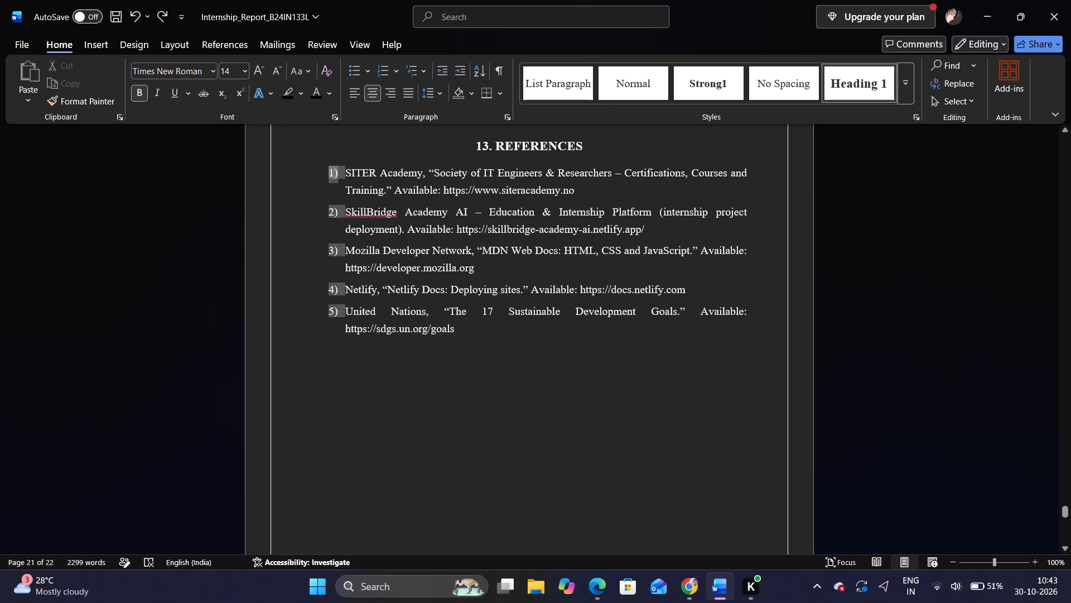
{"action": "left_click", "coordinate": [329, 173]}
{"action": "key", "text": "Return"}
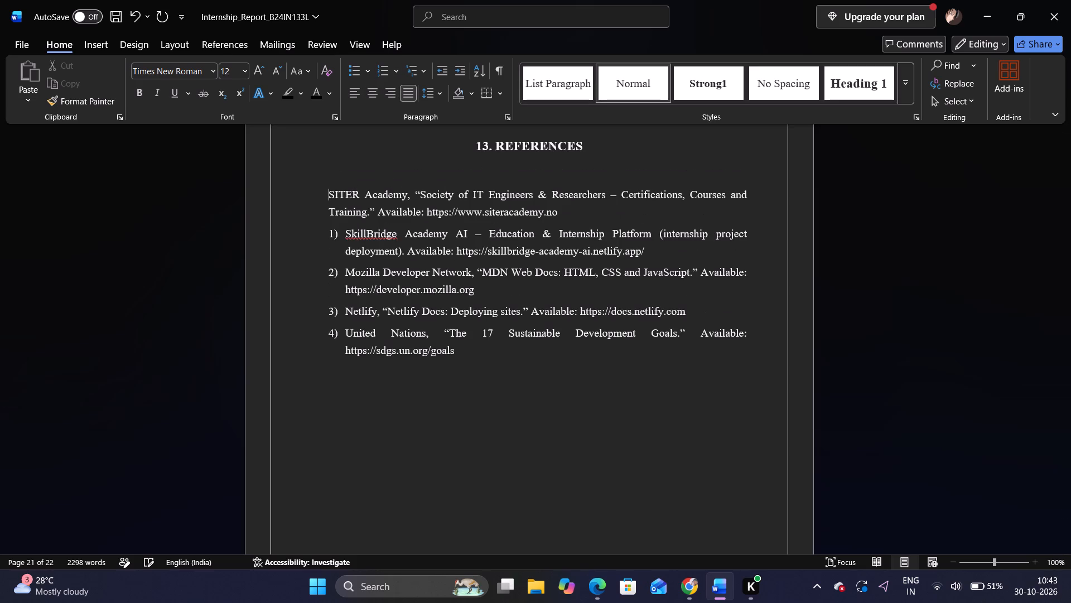
Compare the report's "14. INTERNSHIP CERTIFICATES" page with the same chapter in the reference PDF, checking heading, certificate image and caption layout.
{"action": "scroll", "coordinate": [416, 231], "scroll_direction": "down", "scroll_amount": 4}
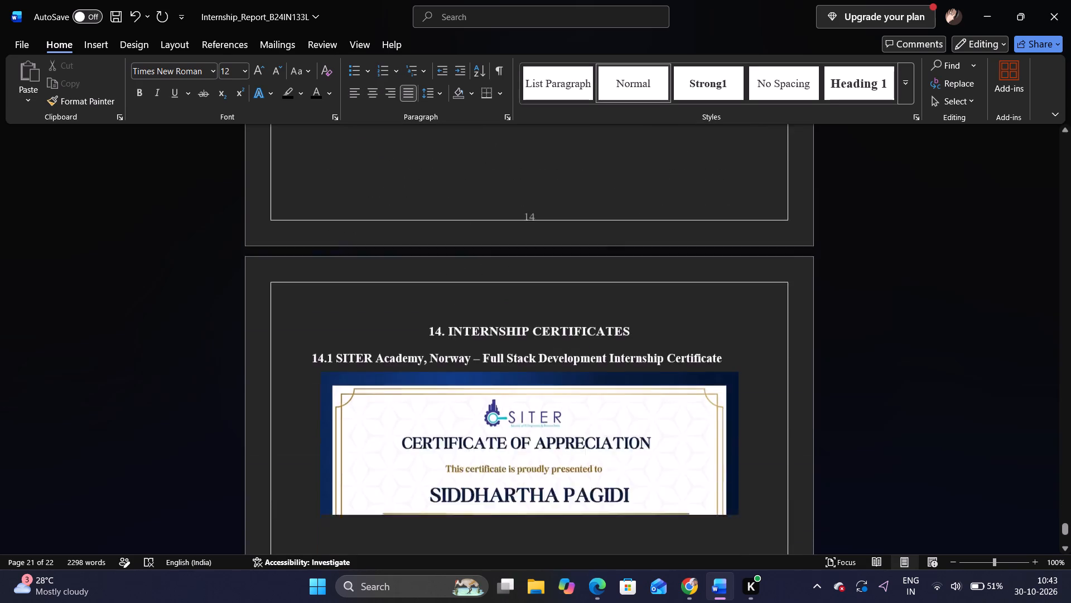
{"action": "scroll", "coordinate": [416, 231], "scroll_direction": "down", "scroll_amount": 4}
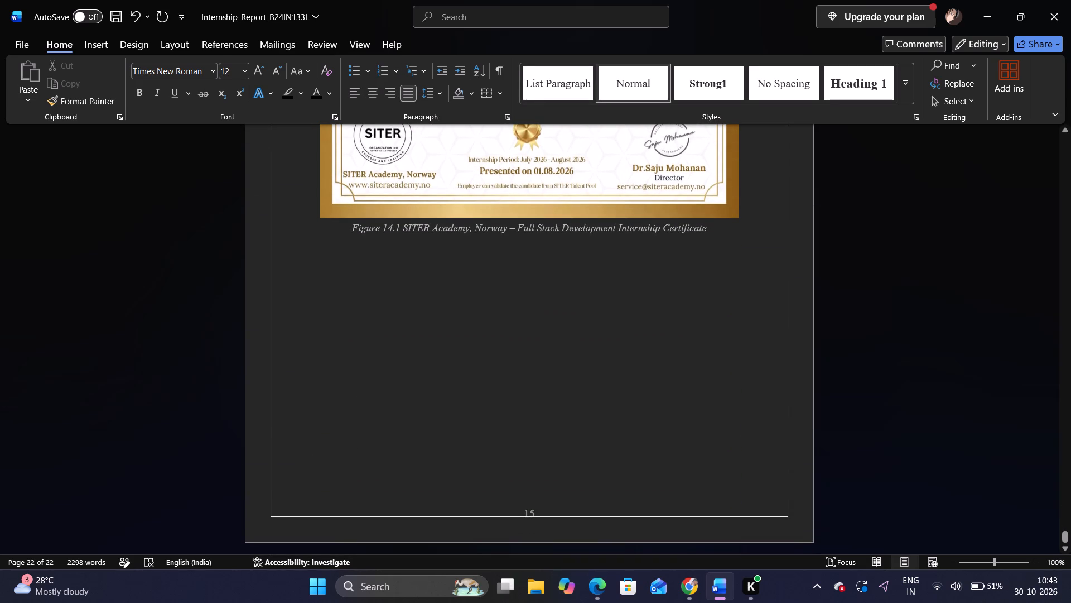
{"action": "scroll", "coordinate": [416, 231], "scroll_direction": "up", "scroll_amount": 3}
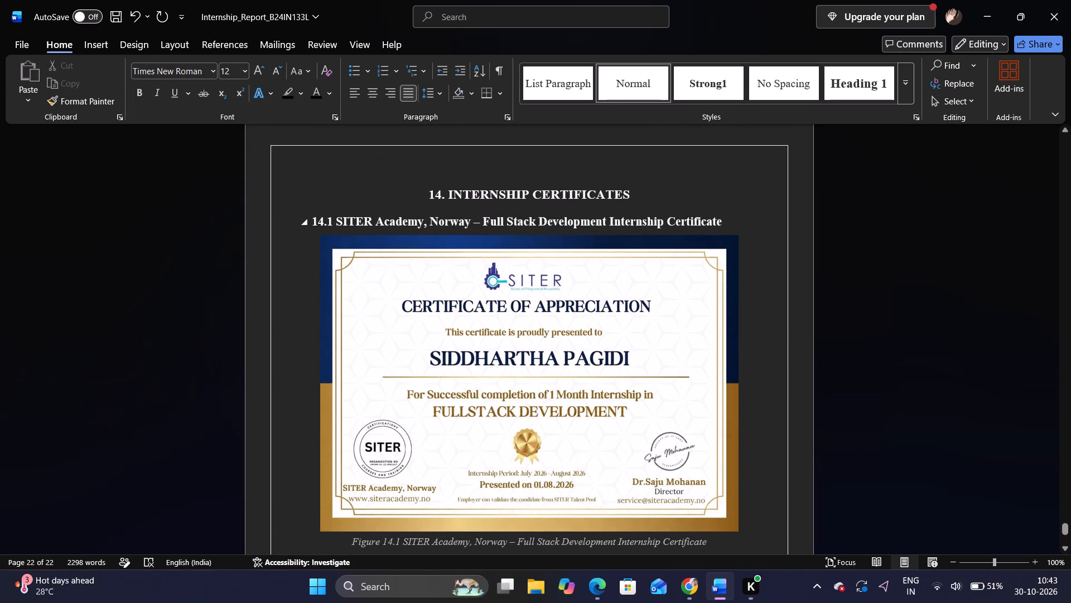
{"action": "key", "text": "alt+Tab"}
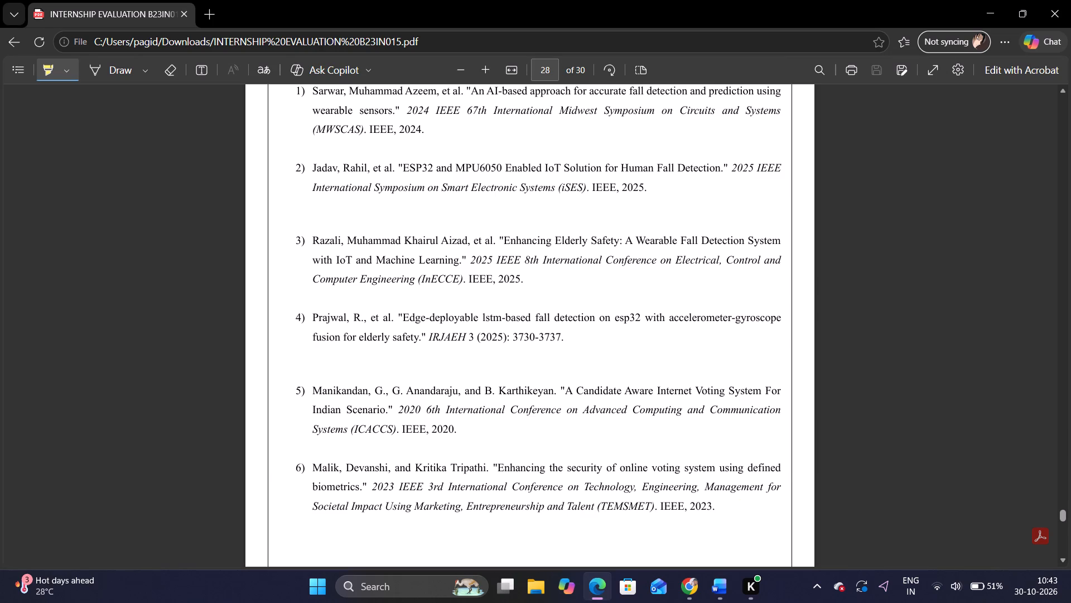
{"action": "scroll", "coordinate": [376, 304], "scroll_direction": "down", "scroll_amount": 7}
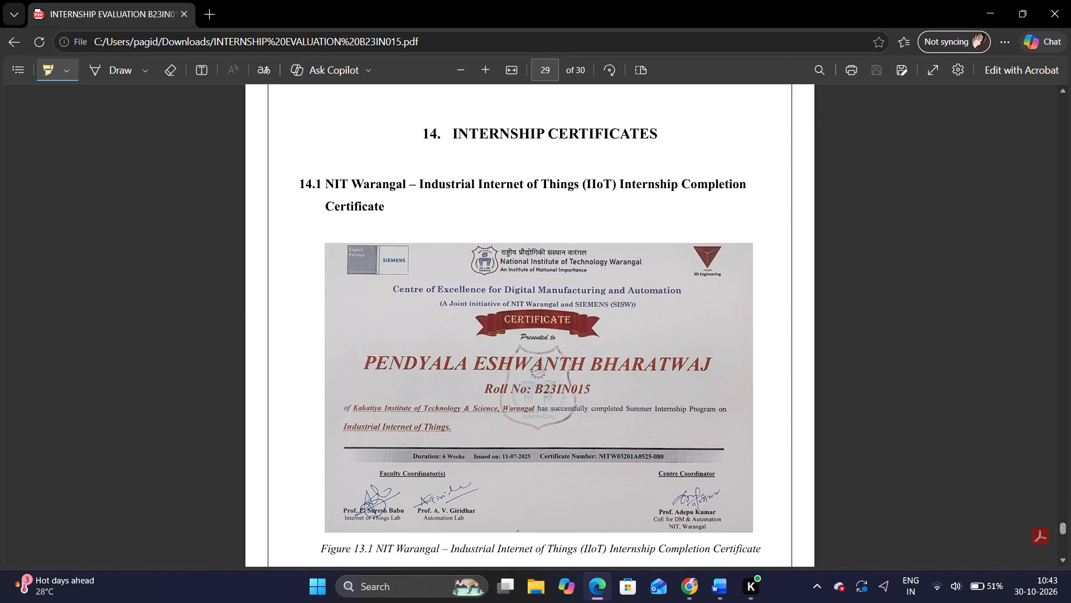
{"action": "scroll", "coordinate": [376, 304], "scroll_direction": "down", "scroll_amount": 1}
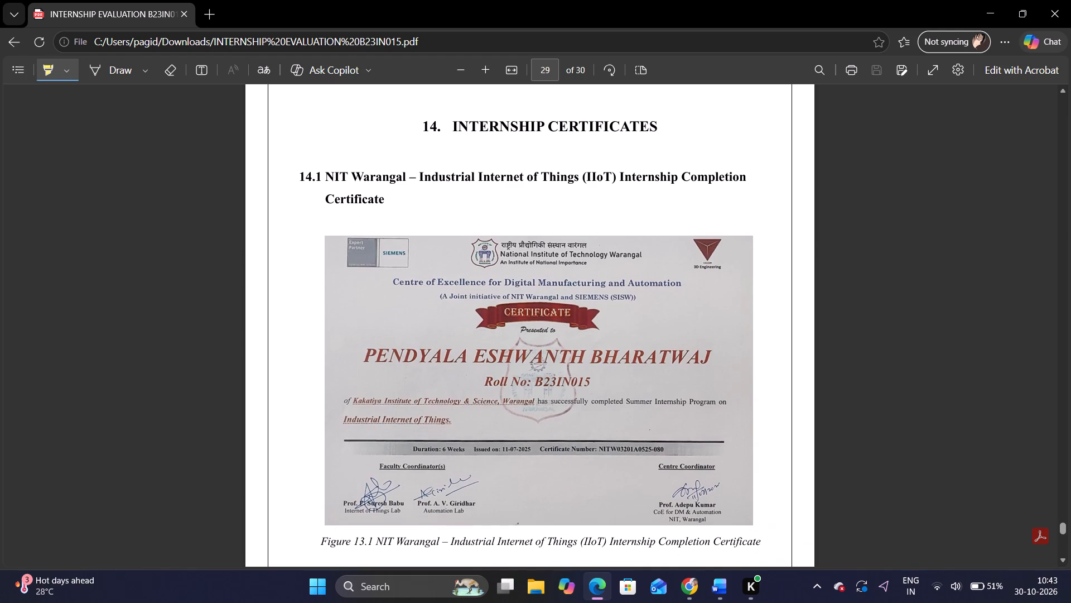
{"action": "scroll", "coordinate": [376, 304], "scroll_direction": "down", "scroll_amount": 2}
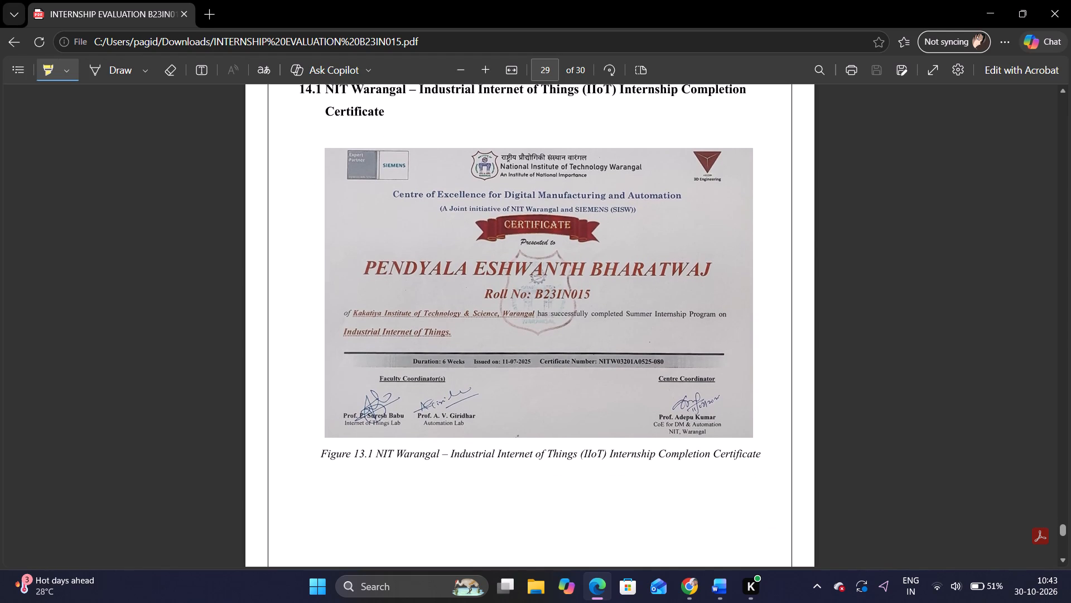
{"action": "scroll", "coordinate": [376, 304], "scroll_direction": "down", "scroll_amount": 4}
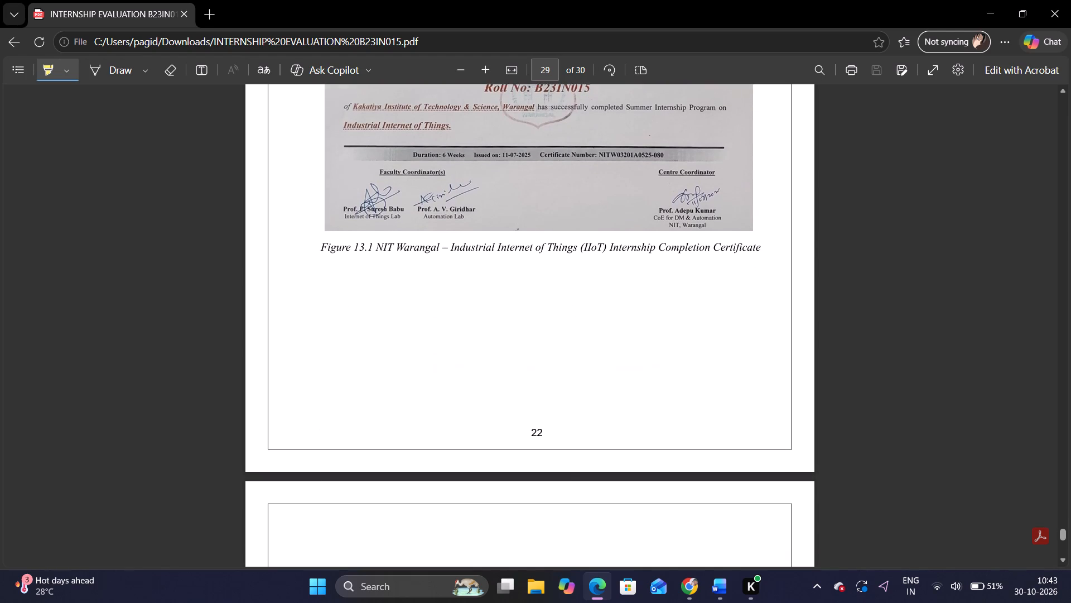
{"action": "scroll", "coordinate": [376, 304], "scroll_direction": "down", "scroll_amount": 3}
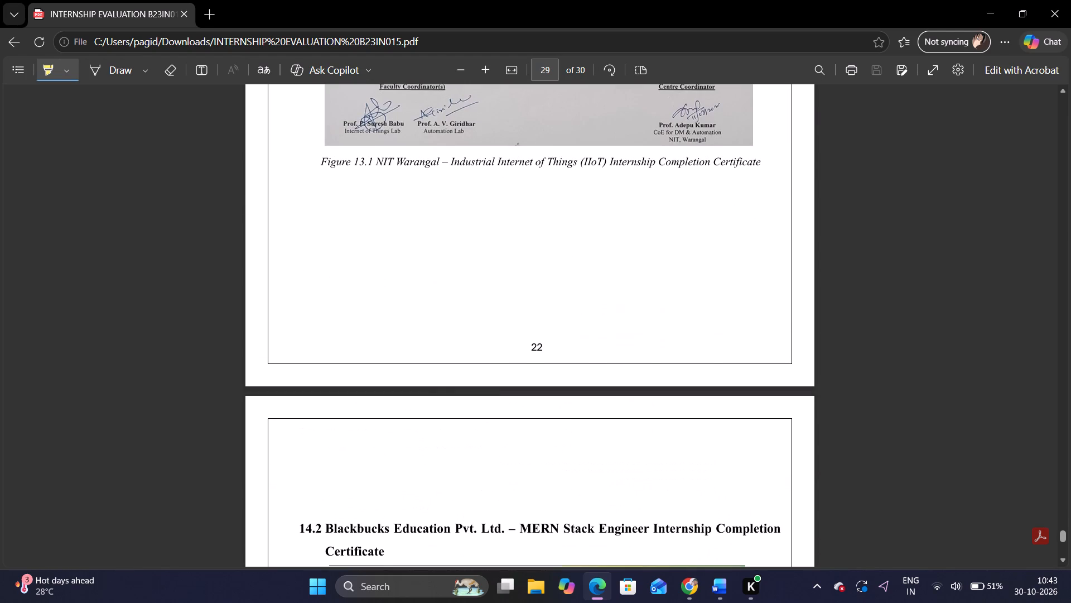
{"action": "scroll", "coordinate": [376, 304], "scroll_direction": "down", "scroll_amount": 6}
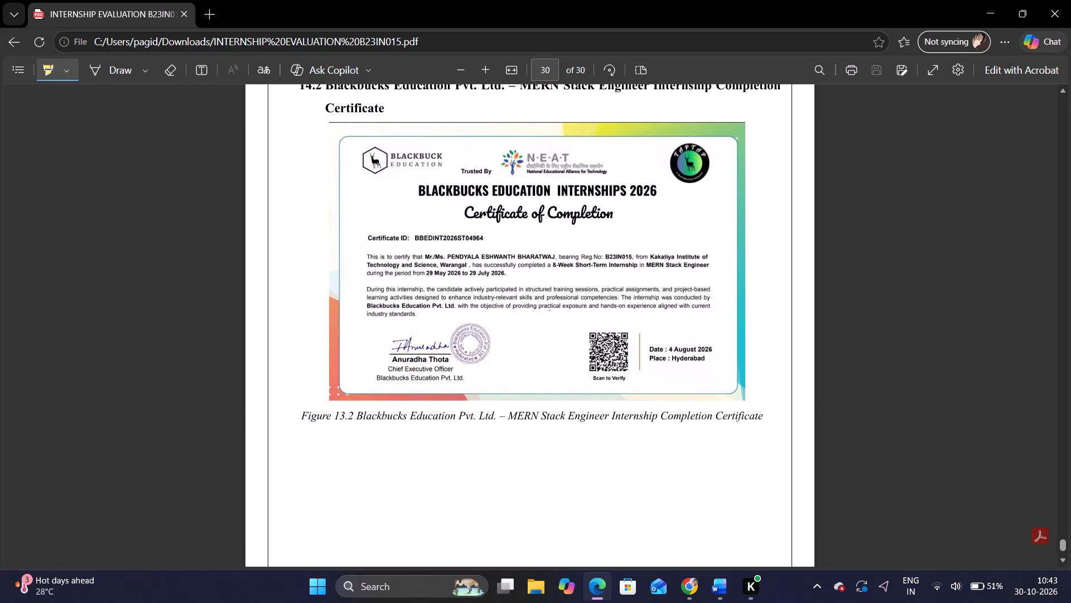
{"action": "scroll", "coordinate": [376, 304], "scroll_direction": "down", "scroll_amount": 4}
{"action": "key", "text": "alt+Tab"}
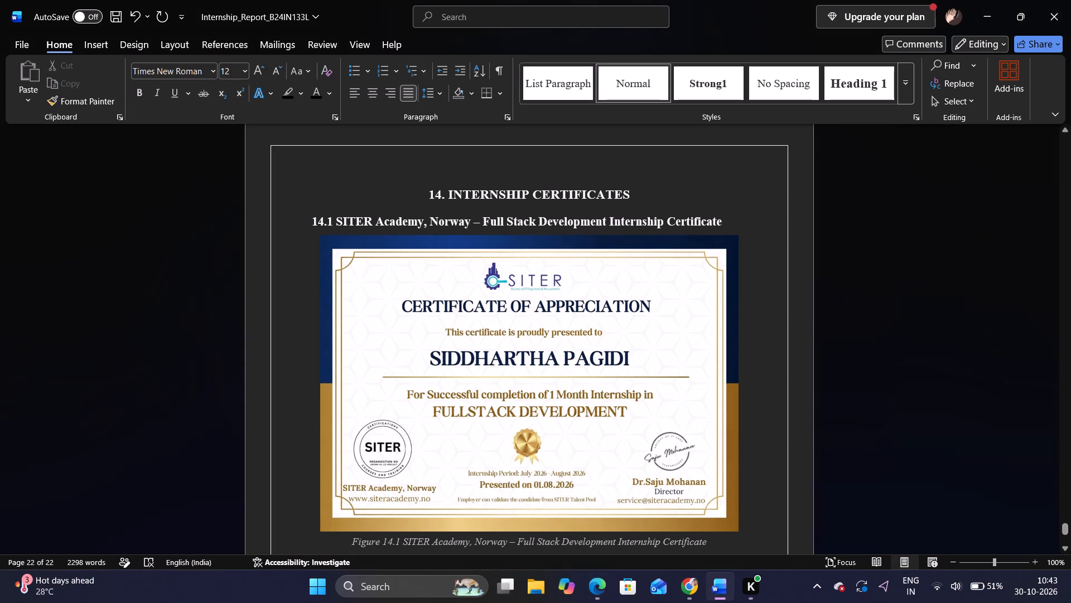
{"action": "scroll", "coordinate": [376, 304], "scroll_direction": "down", "scroll_amount": 6}
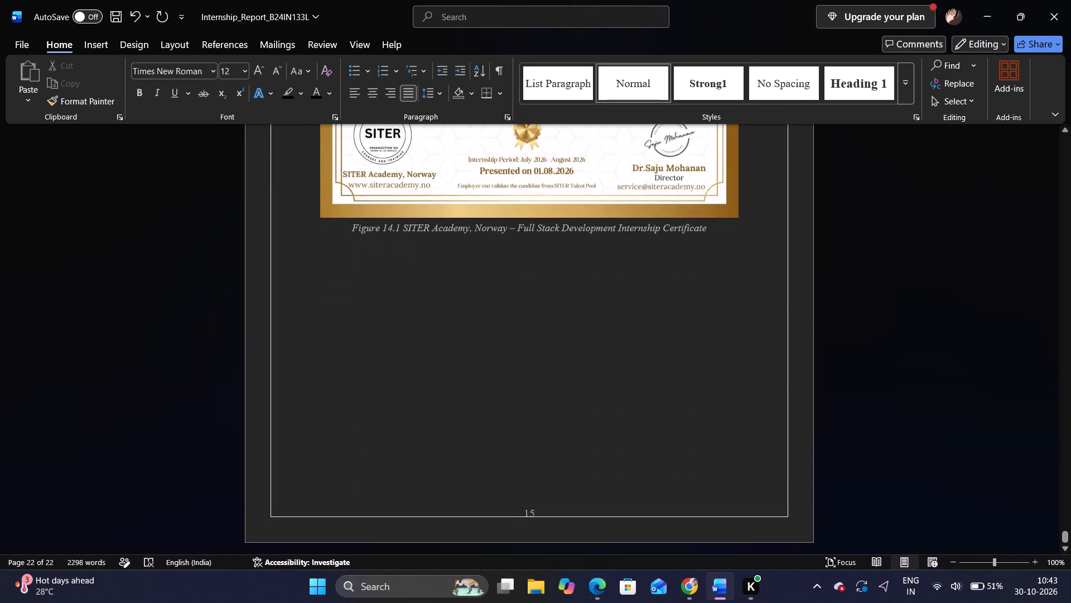
Save the internship report document.
{"action": "left_click", "coordinate": [116, 17]}
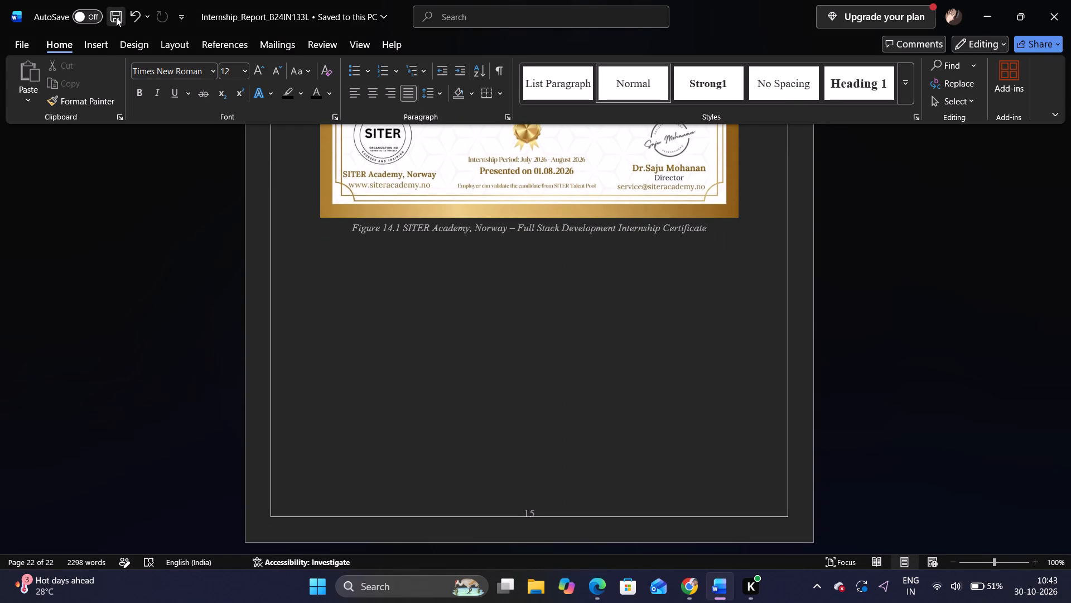
{"action": "left_click", "coordinate": [116, 17]}
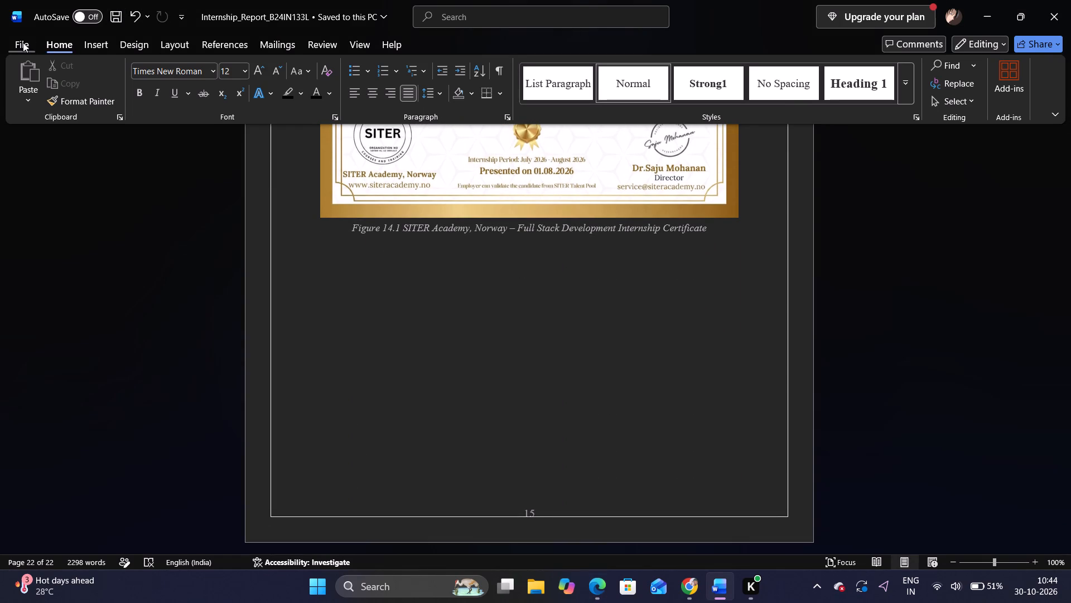
{"action": "left_click", "coordinate": [23, 42]}
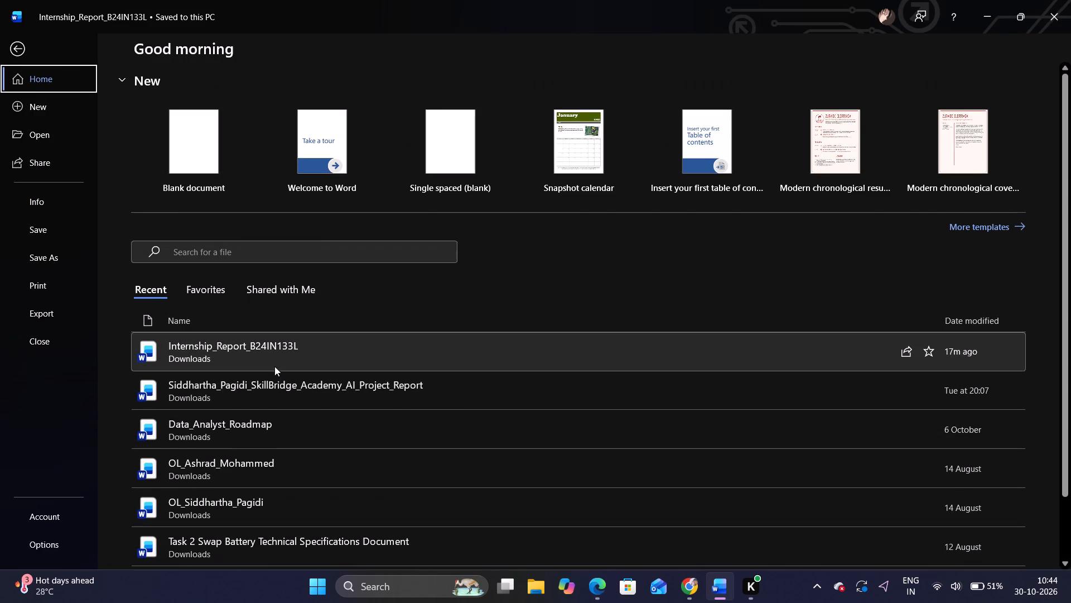
{"action": "double_click", "coordinate": [277, 368]}
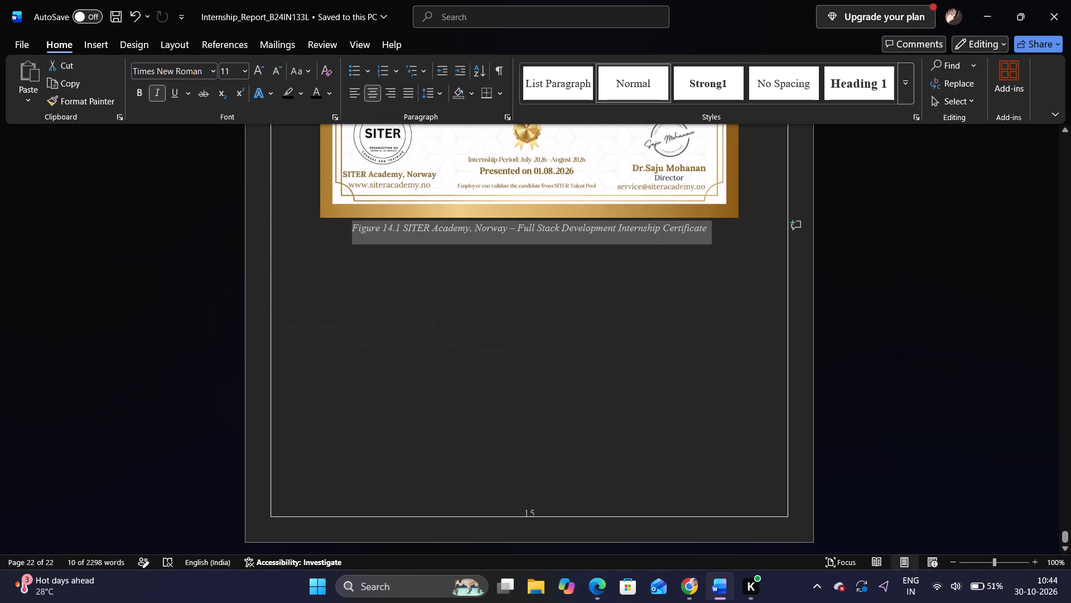
Minimize the report, switch to Chrome, search for "word to pdf" in a new tab and open iLovePDF's Word to PDF converter.
{"action": "left_click", "coordinate": [988, 17]}
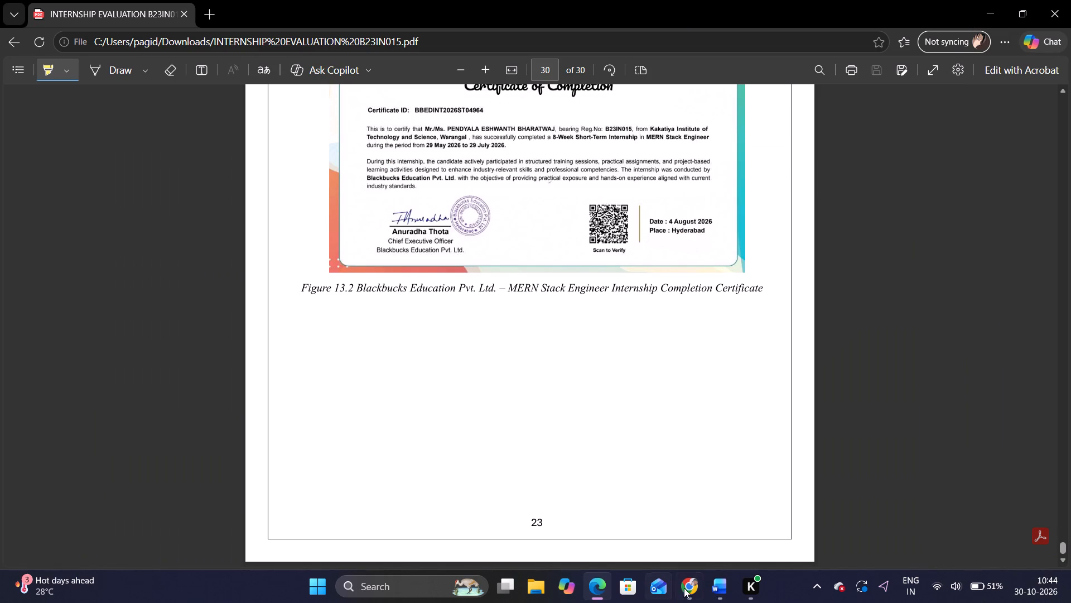
{"action": "left_click", "coordinate": [692, 583]}
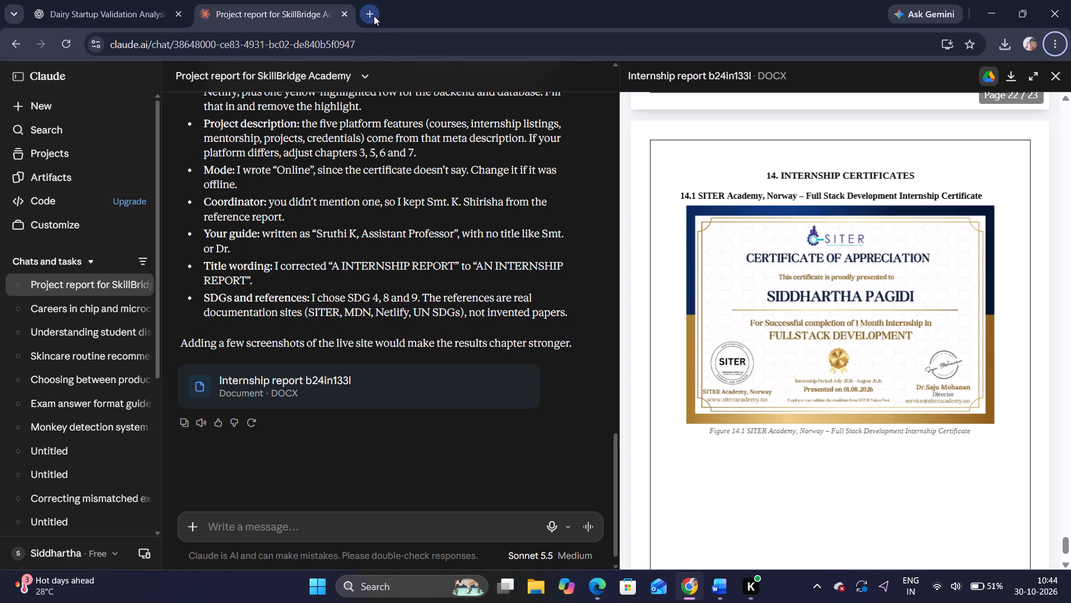
{"action": "left_click", "coordinate": [374, 16]}
{"action": "type", "text": "word to pdf"}
{"action": "key", "text": "Return"}
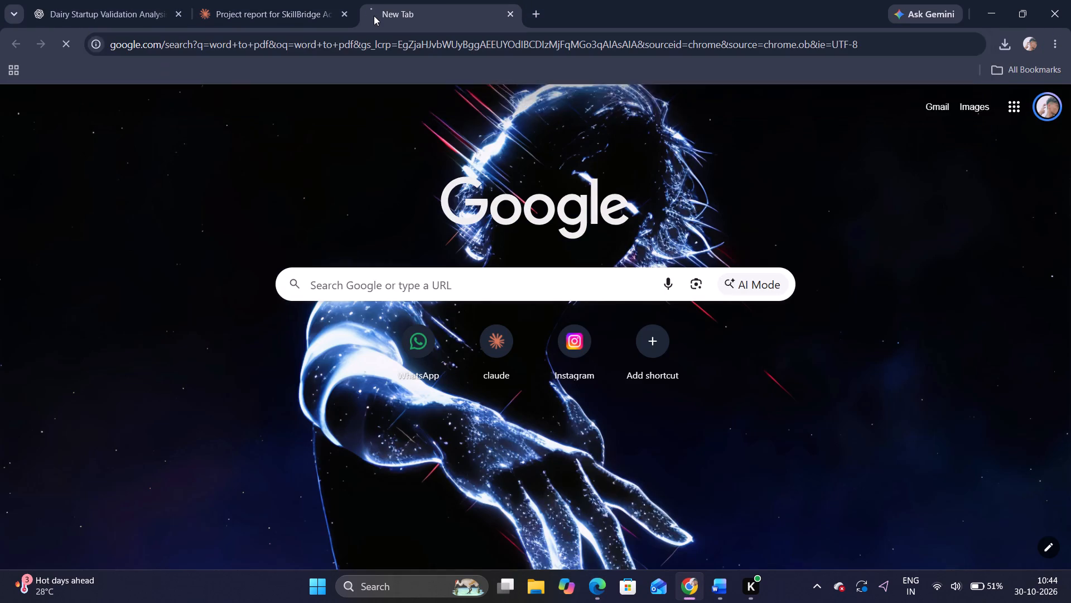
{"action": "left_click", "coordinate": [193, 203]}
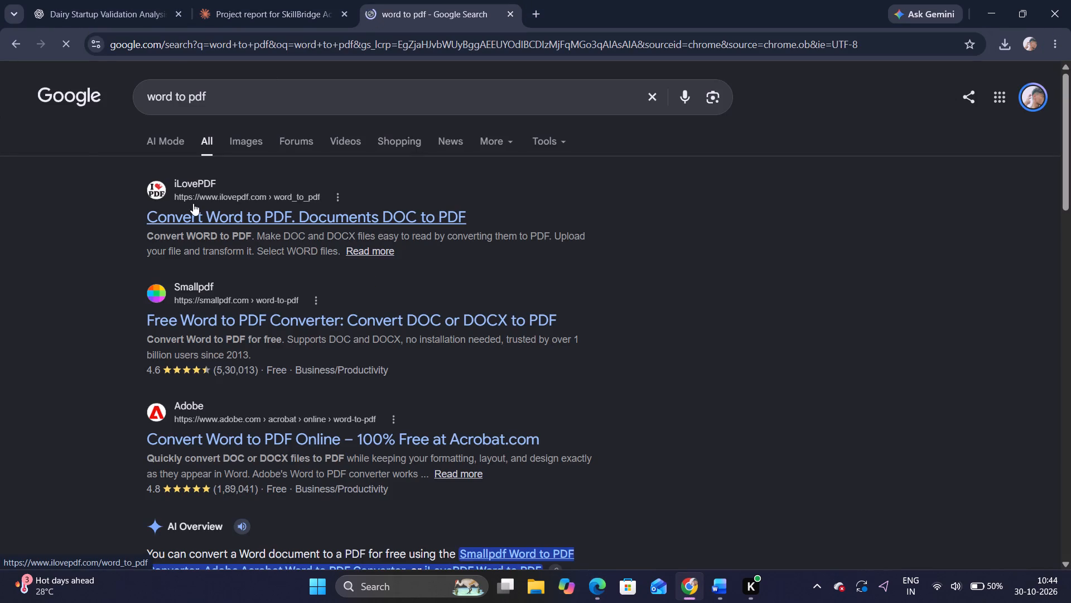
Load the saved internship report Word file from the Downloads folder into the iLovePDF converter.
{"action": "left_click", "coordinate": [515, 216]}
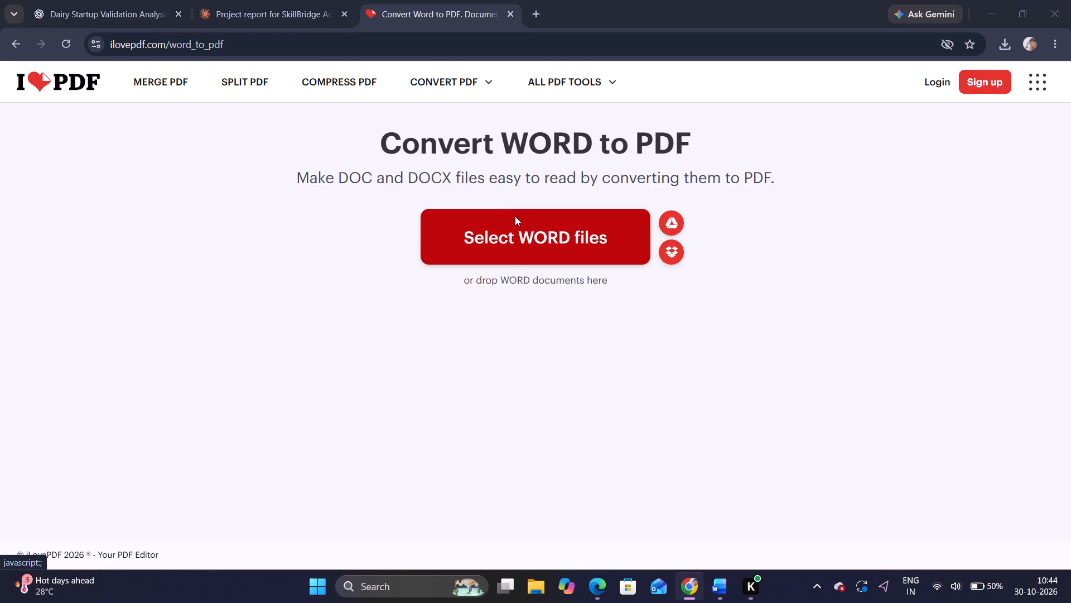
{"action": "double_click", "coordinate": [45, 161]}
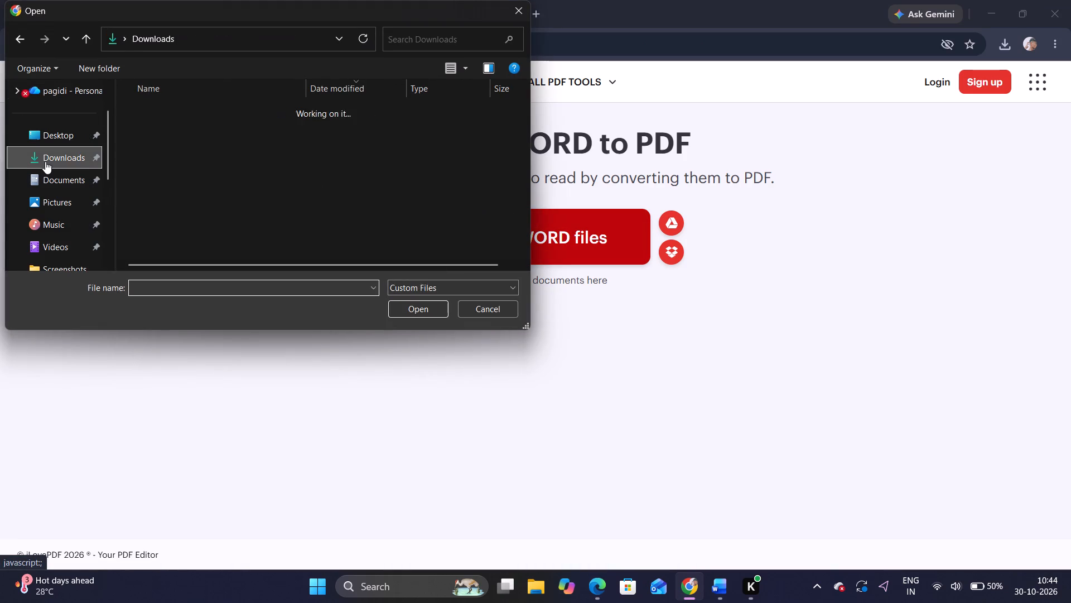
{"action": "double_click", "coordinate": [173, 121]}
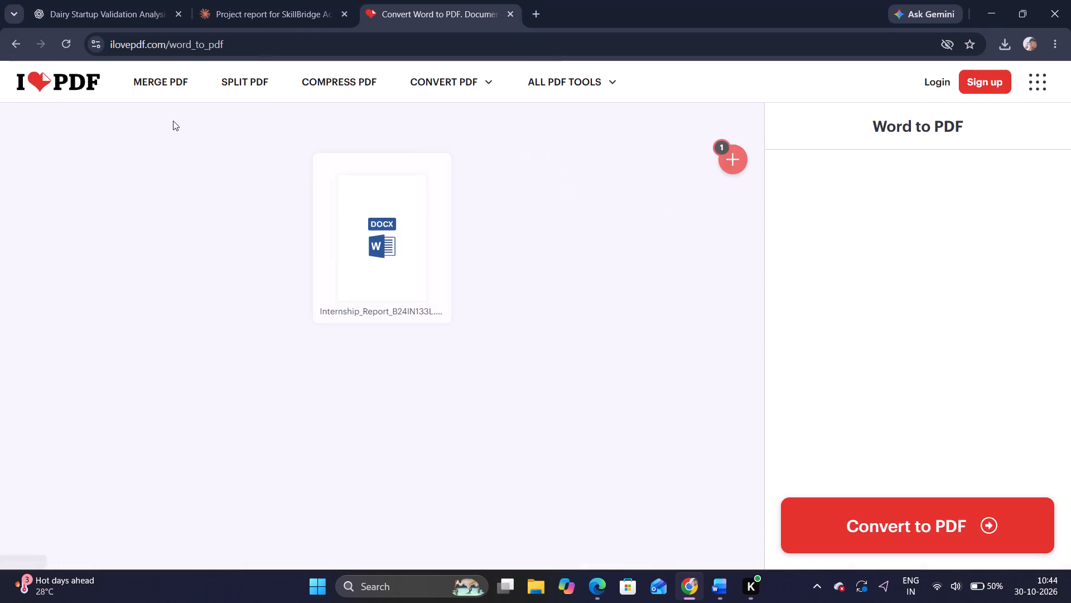
Convert the loaded internship report Word file to PDF and download the converted file.
{"action": "left_click", "coordinate": [950, 501]}
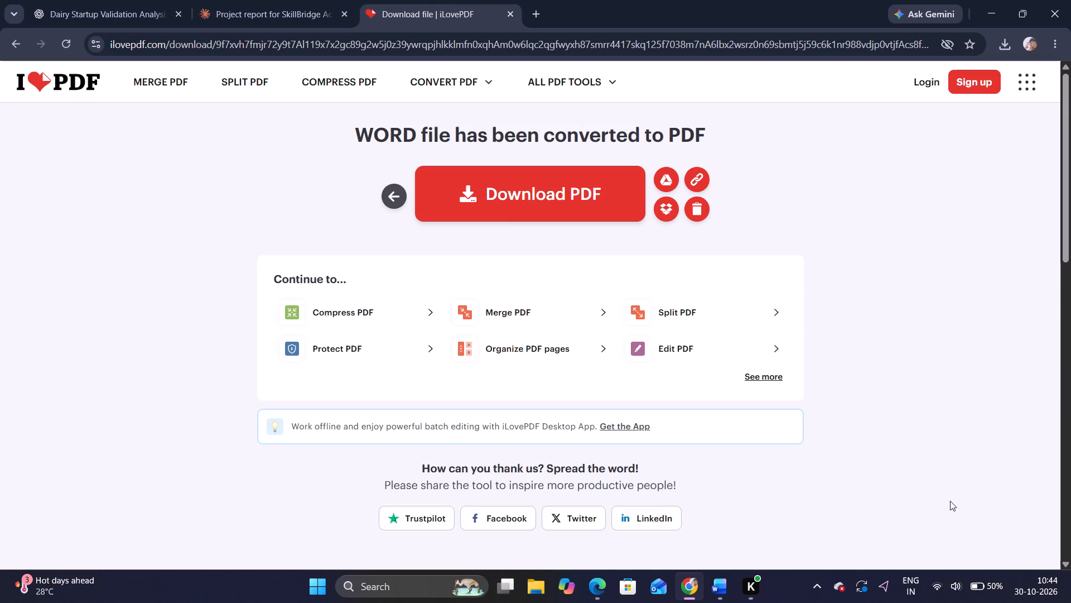
{"action": "left_click", "coordinate": [570, 196]}
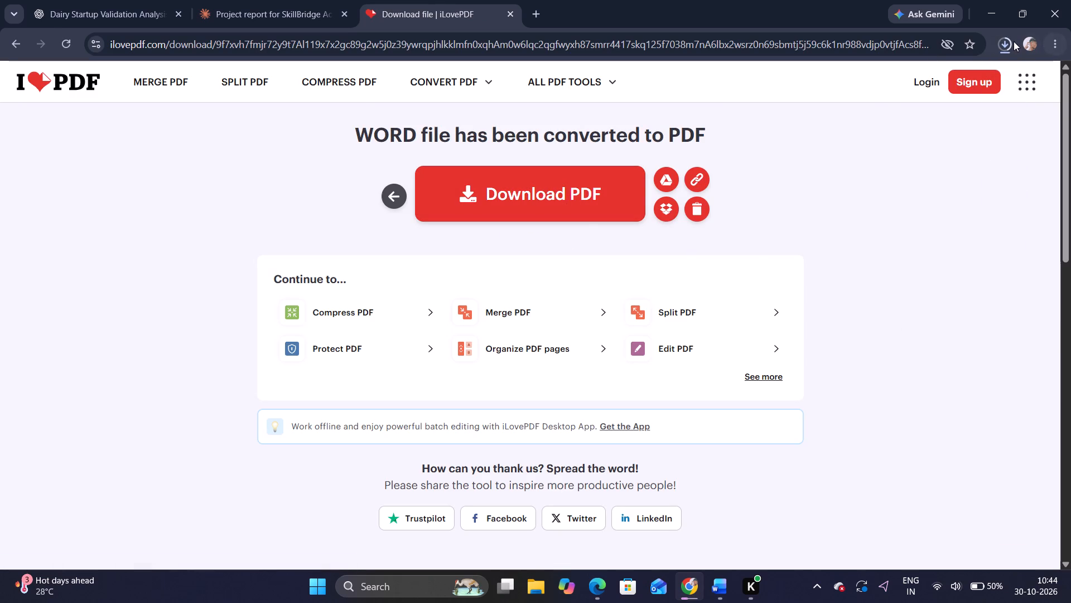
Open the downloaded internship report PDF in the browser and dismiss the Text Annotations tool notice.
{"action": "left_click", "coordinate": [1012, 41]}
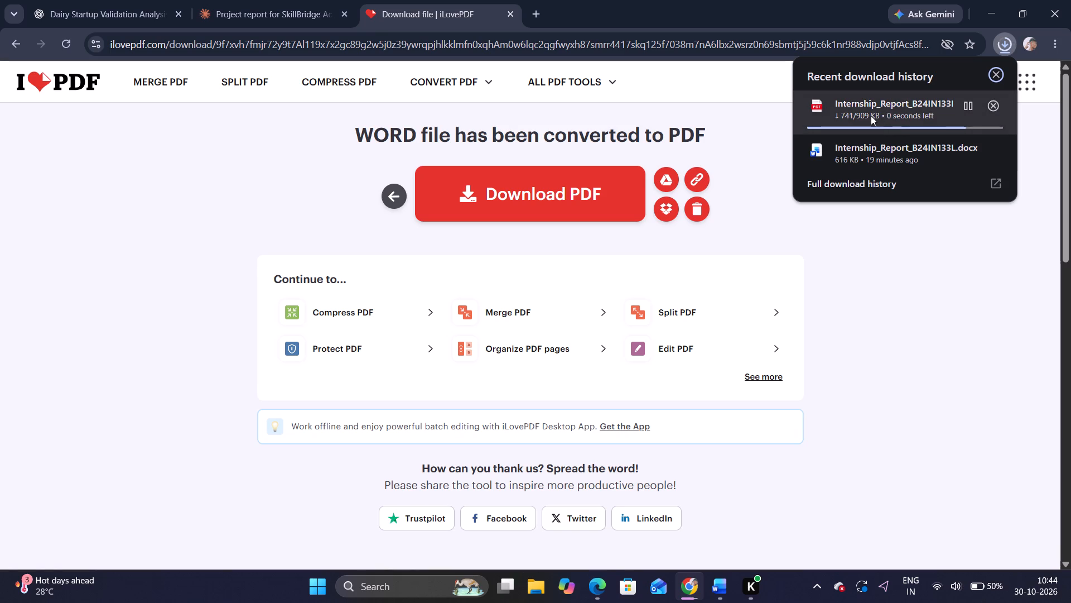
{"action": "double_click", "coordinate": [871, 116]}
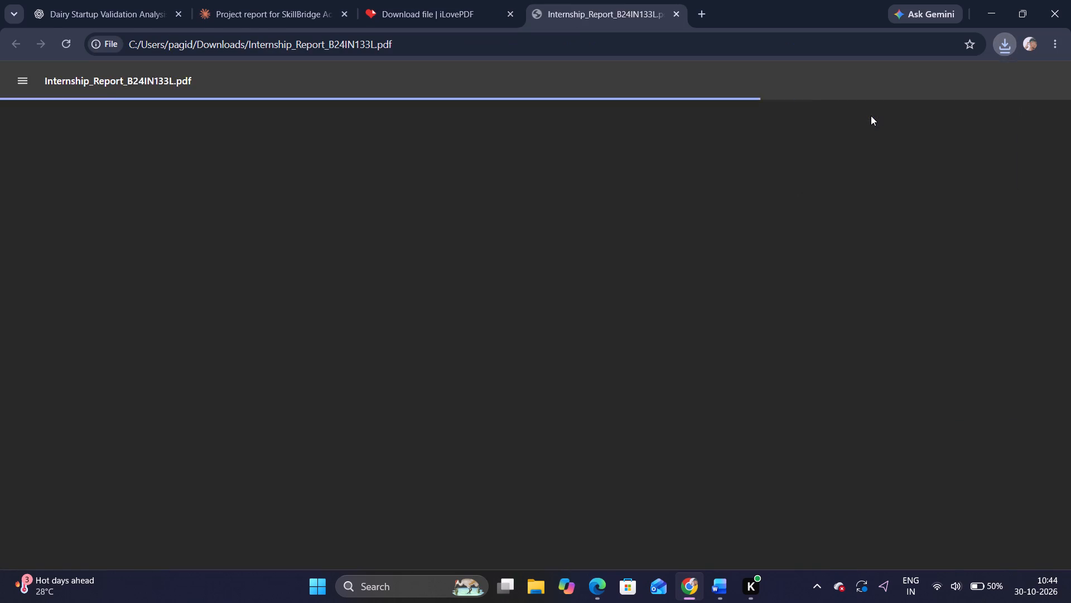
{"action": "left_click", "coordinate": [659, 295]}
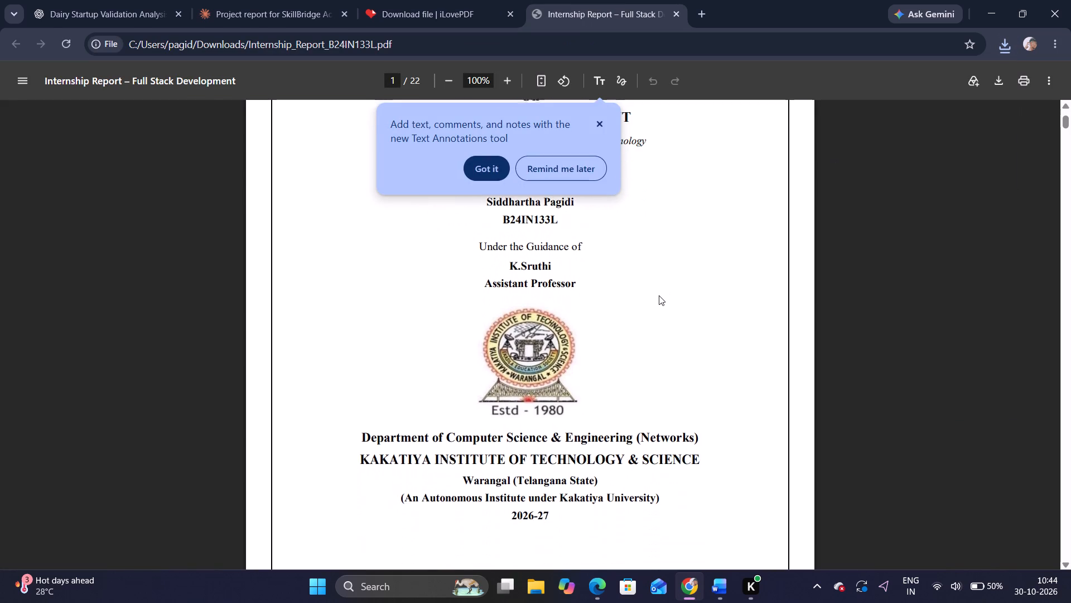
{"action": "left_click", "coordinate": [480, 172]}
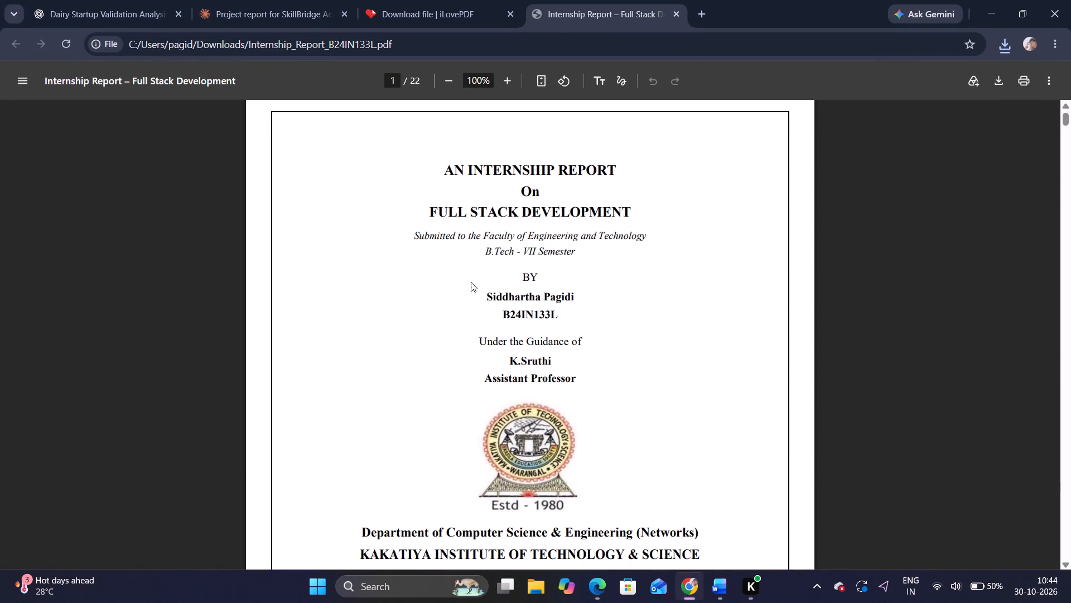
Review the converted PDF's cover page and CERTIFICATE page, checking borders, logo, letterhead and signature block layout.
{"action": "scroll", "coordinate": [495, 307], "scroll_direction": "down", "scroll_amount": 5}
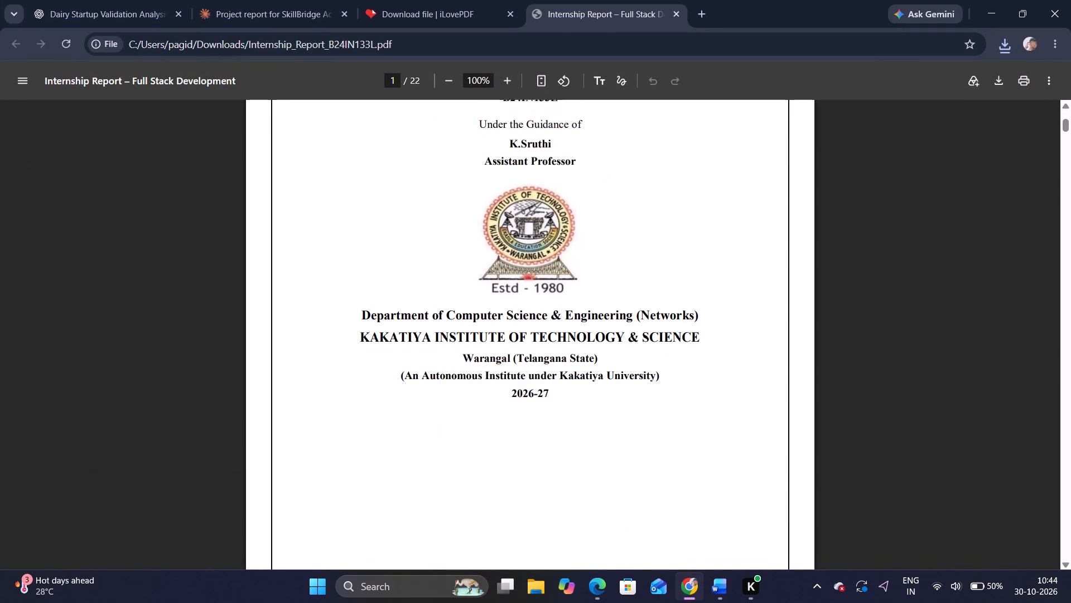
{"action": "scroll", "coordinate": [495, 307], "scroll_direction": "down", "scroll_amount": 3}
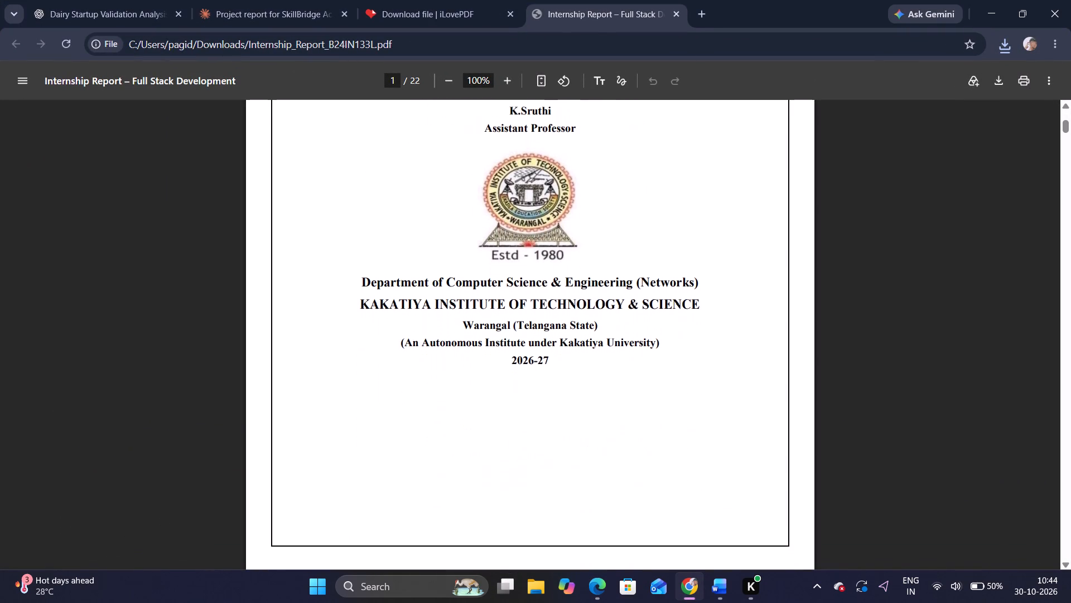
{"action": "scroll", "coordinate": [495, 307], "scroll_direction": "down", "scroll_amount": 6}
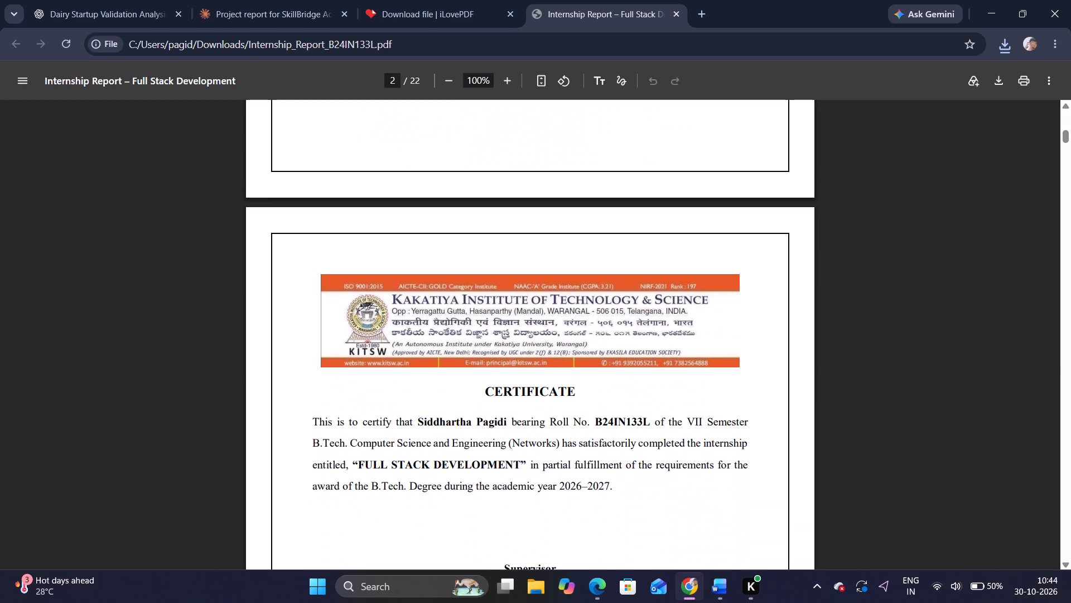
{"action": "scroll", "coordinate": [495, 307], "scroll_direction": "down", "scroll_amount": 3}
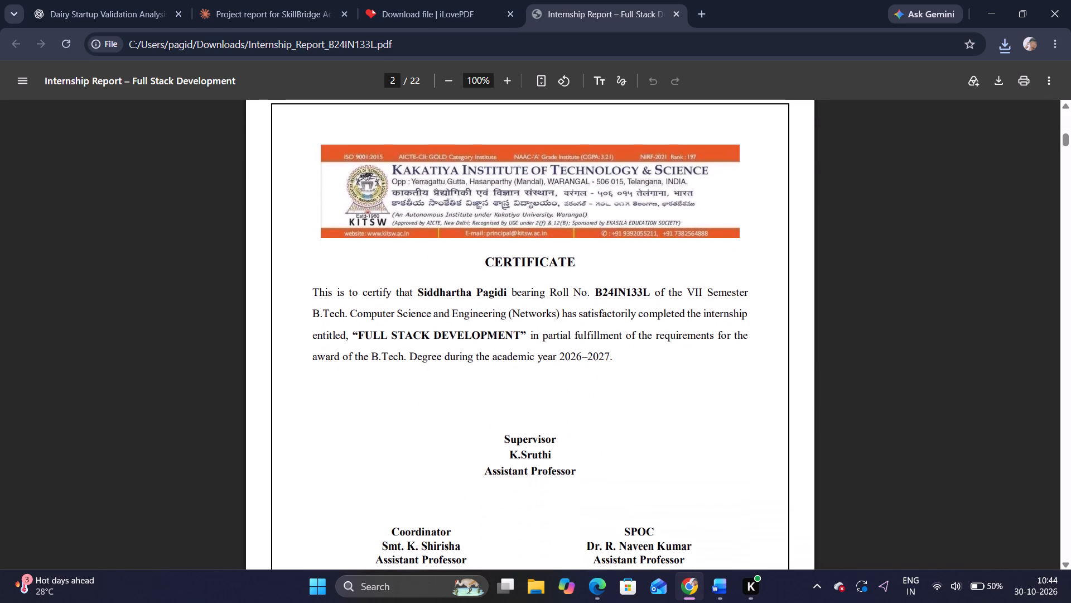
{"action": "scroll", "coordinate": [495, 307], "scroll_direction": "up", "scroll_amount": 3}
{"action": "scroll", "coordinate": [495, 307], "scroll_direction": "down", "scroll_amount": 1}
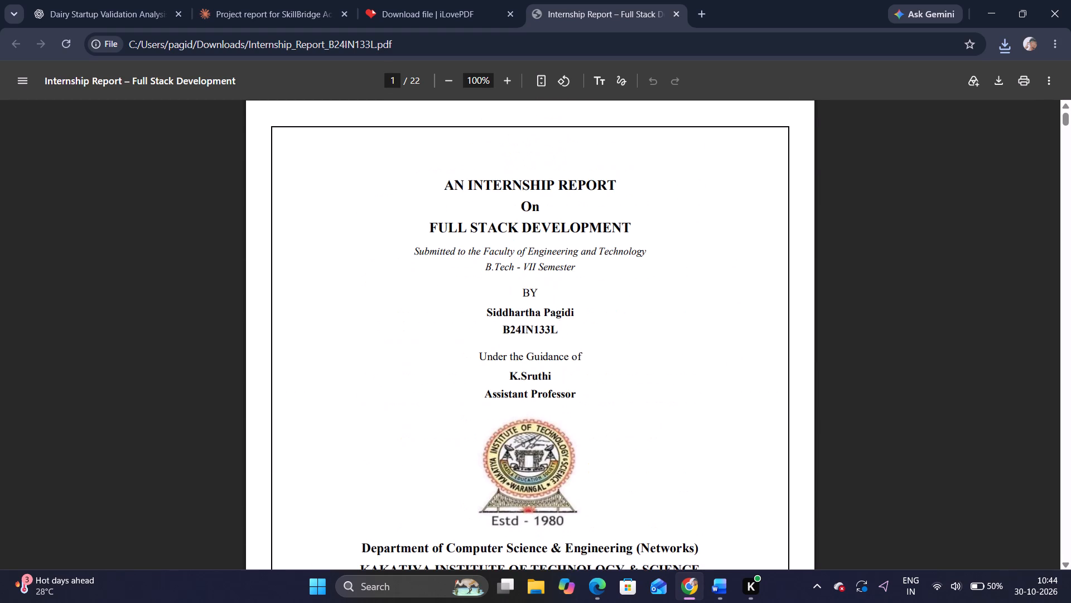
{"action": "scroll", "coordinate": [495, 307], "scroll_direction": "down", "scroll_amount": 1}
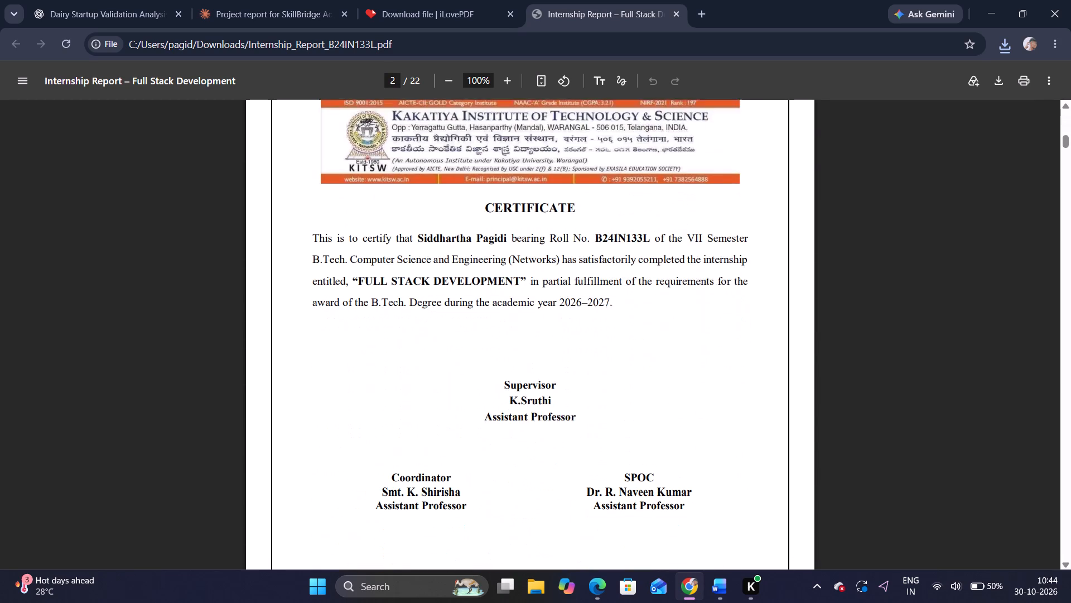
{"action": "scroll", "coordinate": [495, 307], "scroll_direction": "down", "scroll_amount": 2}
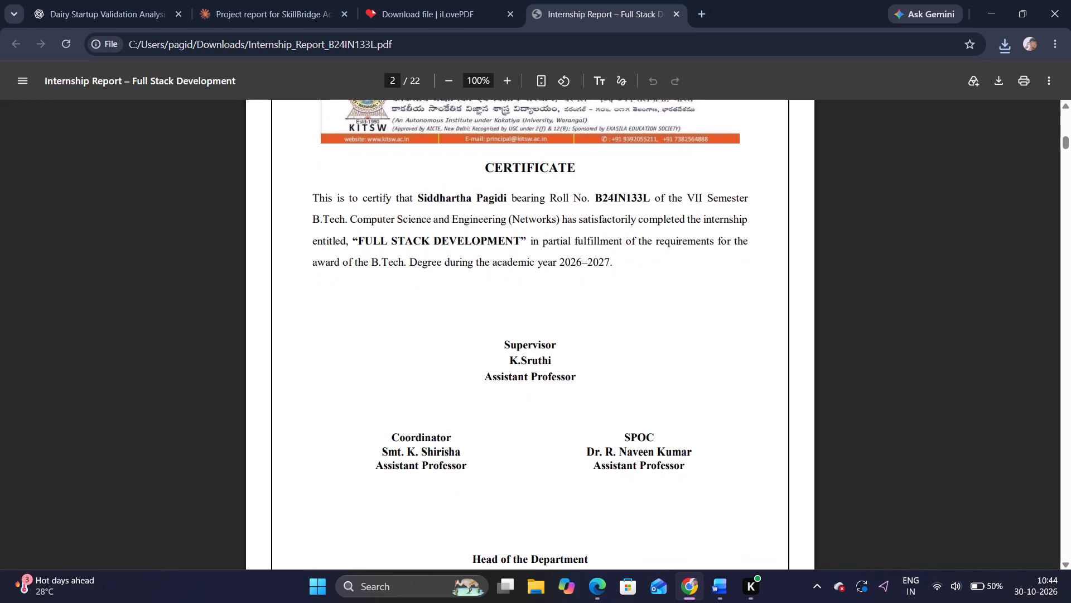
{"action": "scroll", "coordinate": [495, 307], "scroll_direction": "down", "scroll_amount": 4}
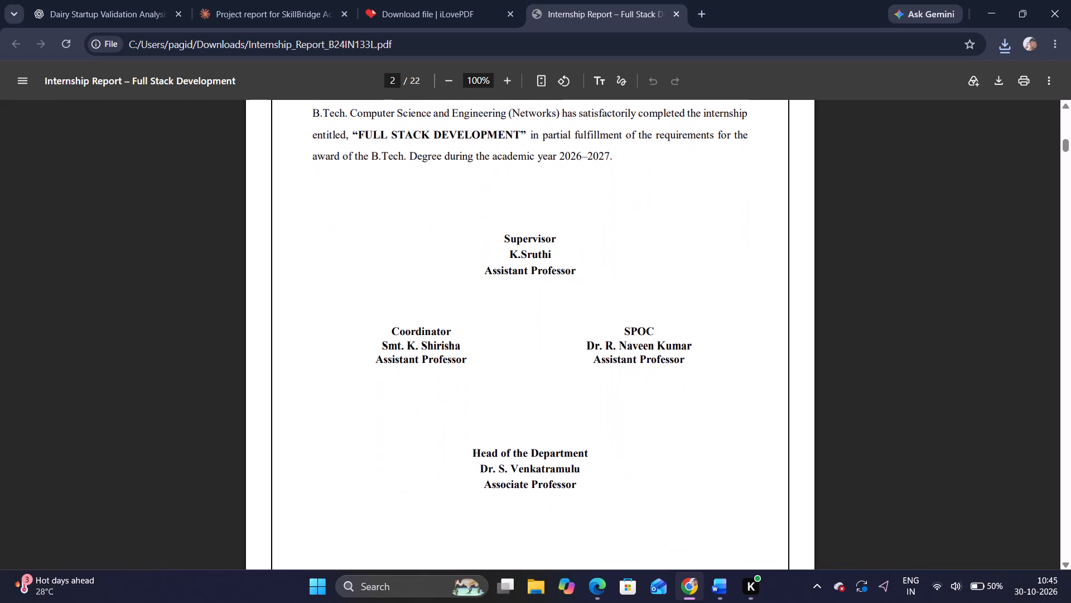
Review the PDF's ACKNOWLEDGEMENT page and the start of the ABSTRACT page for paragraph spacing and borders.
{"action": "scroll", "coordinate": [495, 307], "scroll_direction": "down", "scroll_amount": 8}
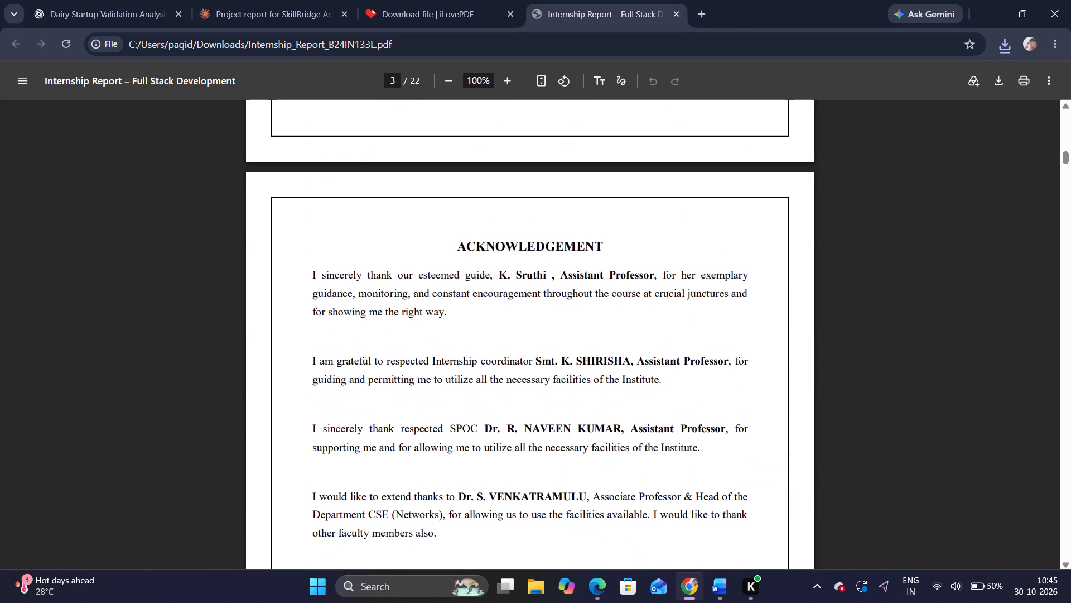
{"action": "scroll", "coordinate": [495, 307], "scroll_direction": "down", "scroll_amount": 5}
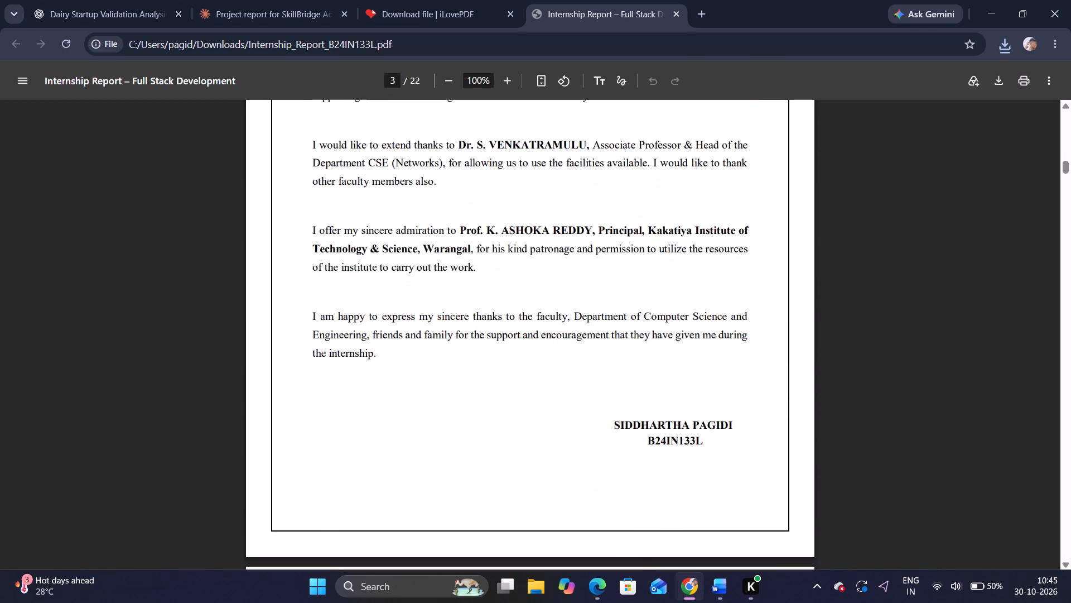
{"action": "scroll", "coordinate": [495, 307], "scroll_direction": "down", "scroll_amount": 1}
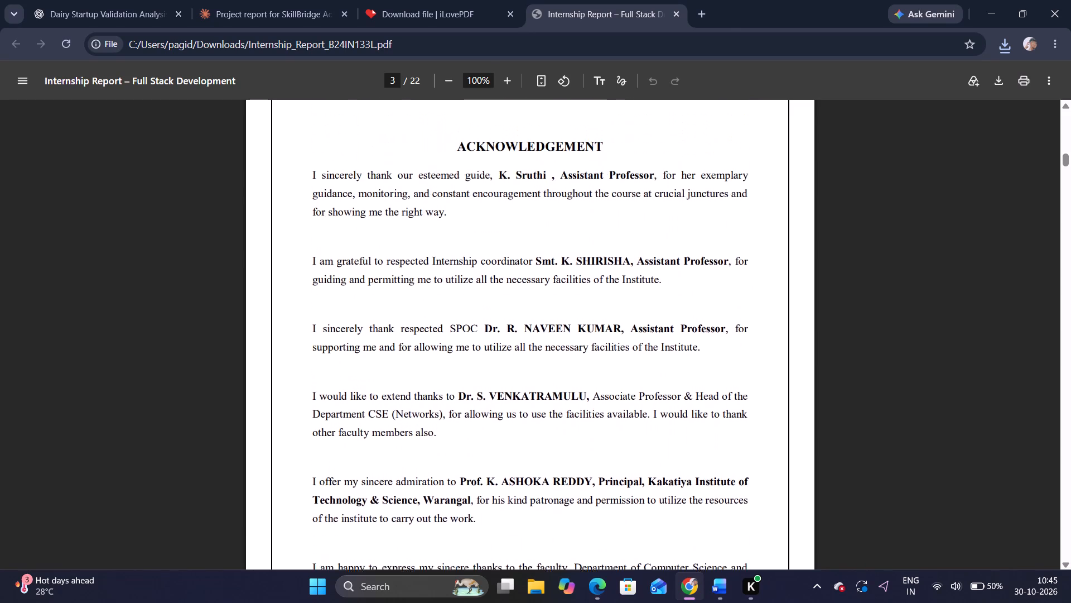
{"action": "scroll", "coordinate": [495, 307], "scroll_direction": "down", "scroll_amount": 3}
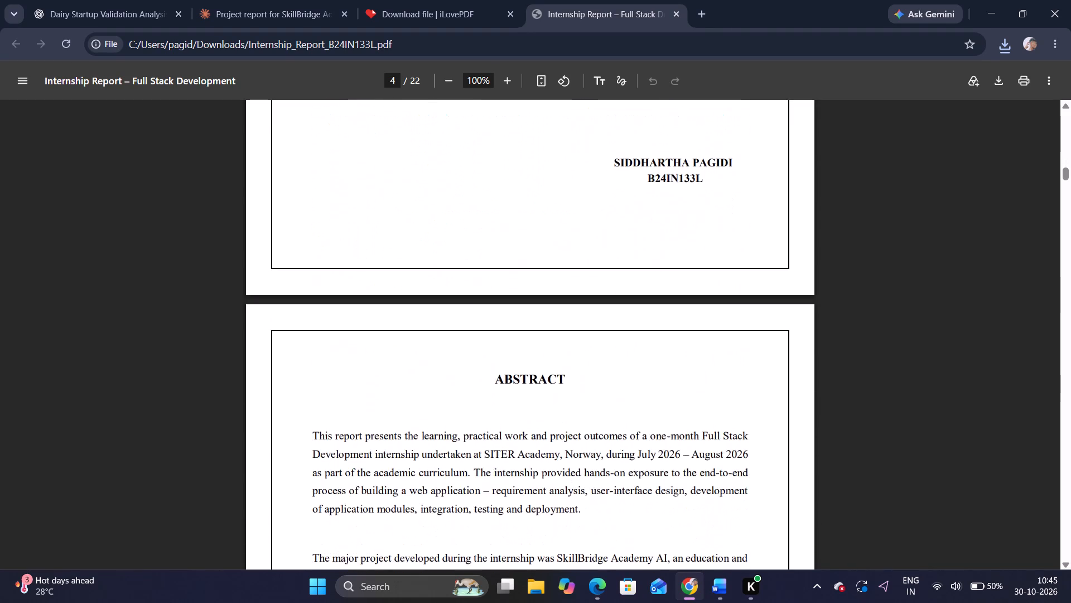
Check the PDF's CONTENT table, list of figures and LIST OF TABLES pages for entries, page numbers and table layout.
{"action": "scroll", "coordinate": [495, 307], "scroll_direction": "down", "scroll_amount": 10}
{"action": "scroll", "coordinate": [495, 307], "scroll_direction": "up", "scroll_amount": 1}
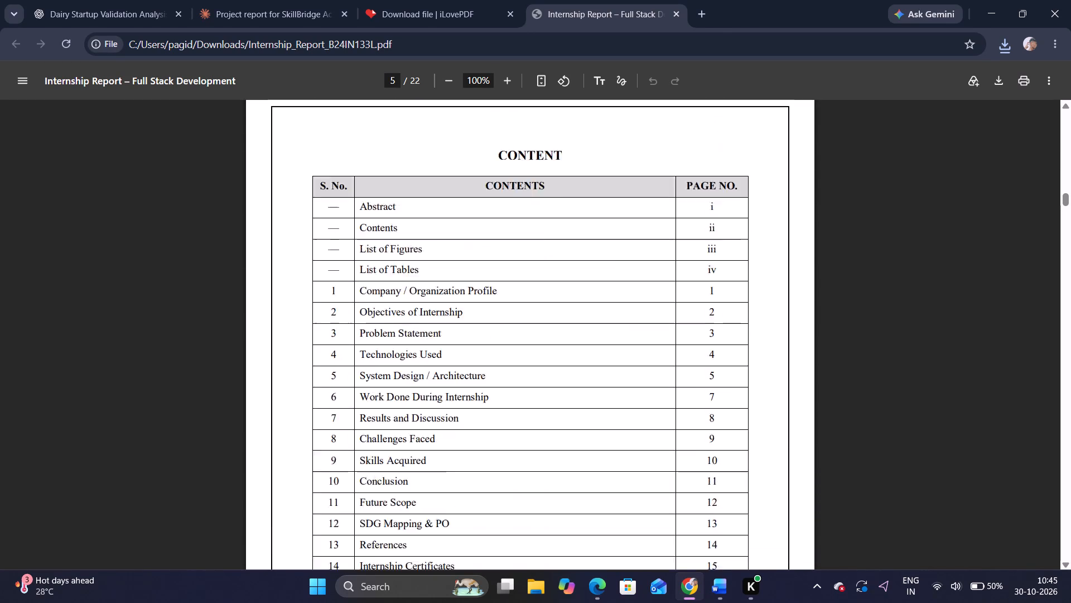
{"action": "scroll", "coordinate": [495, 307], "scroll_direction": "up", "scroll_amount": 1}
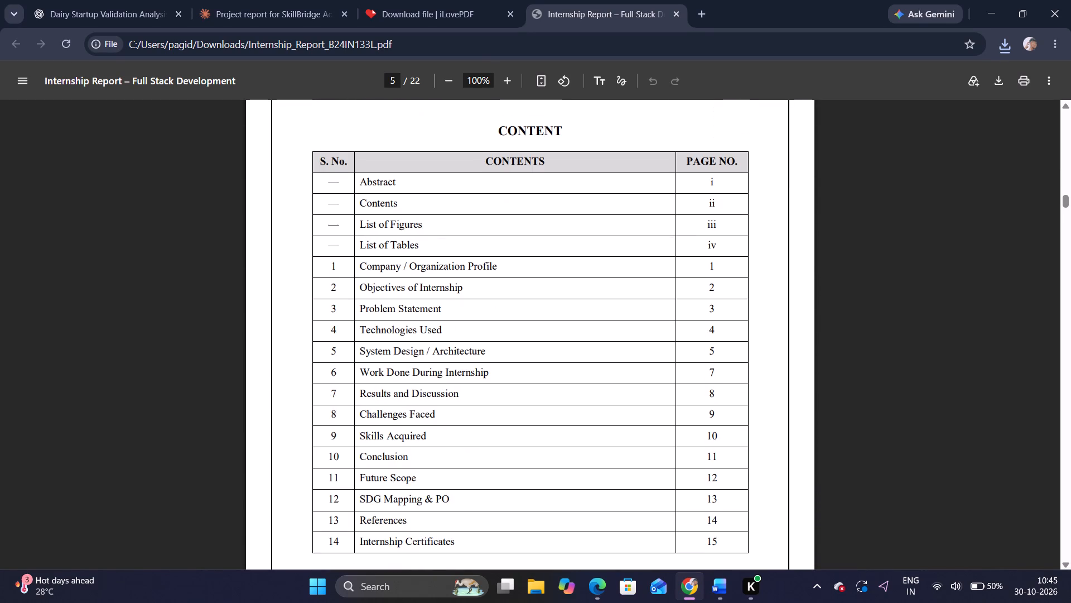
{"action": "scroll", "coordinate": [495, 307], "scroll_direction": "down", "scroll_amount": 3}
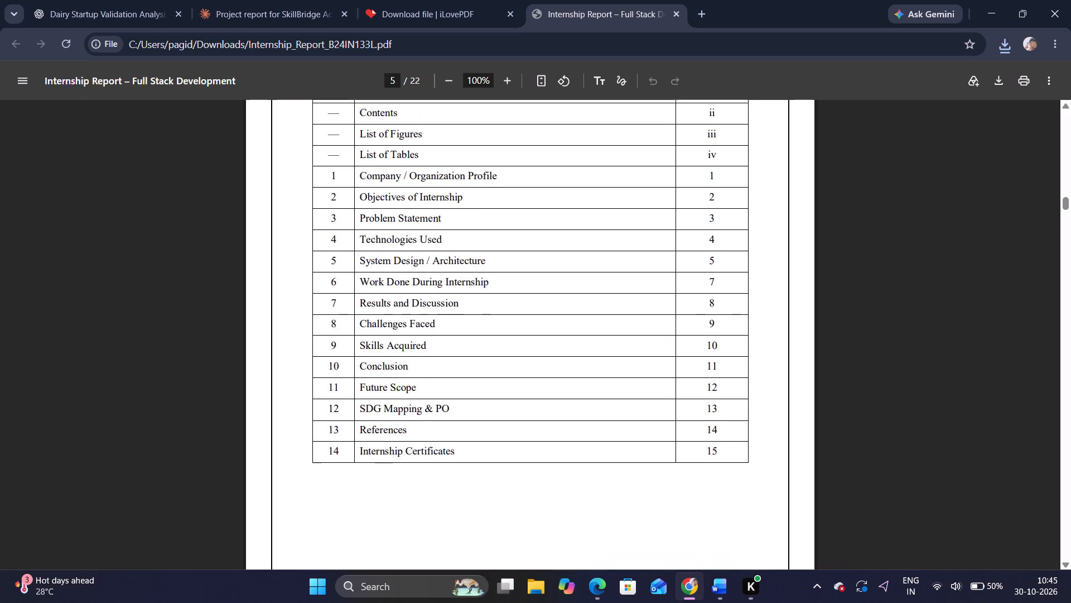
{"action": "scroll", "coordinate": [495, 307], "scroll_direction": "down", "scroll_amount": 9}
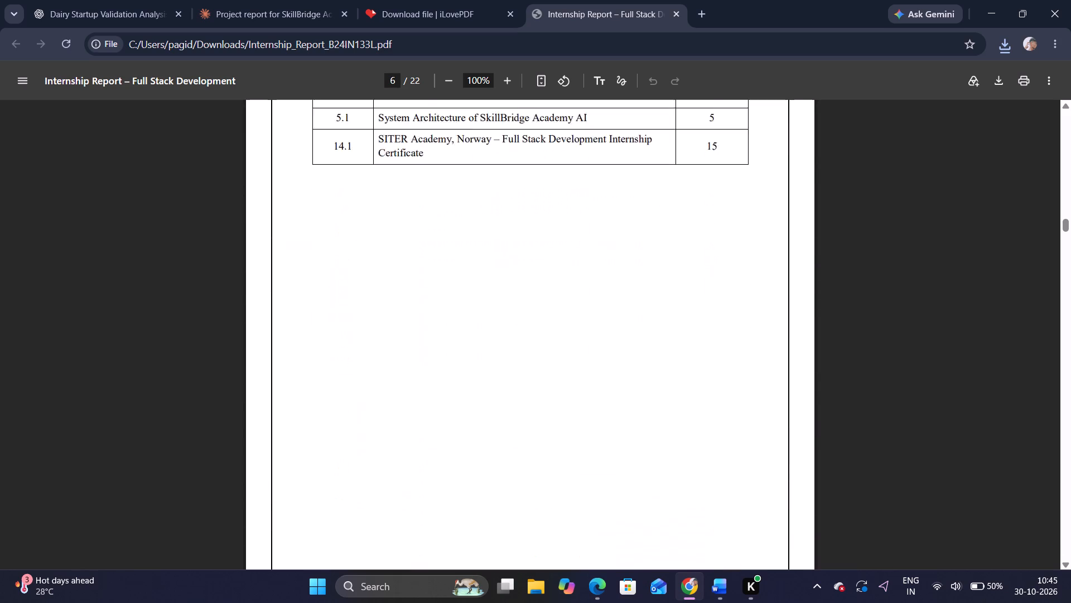
{"action": "scroll", "coordinate": [495, 307], "scroll_direction": "down", "scroll_amount": 2}
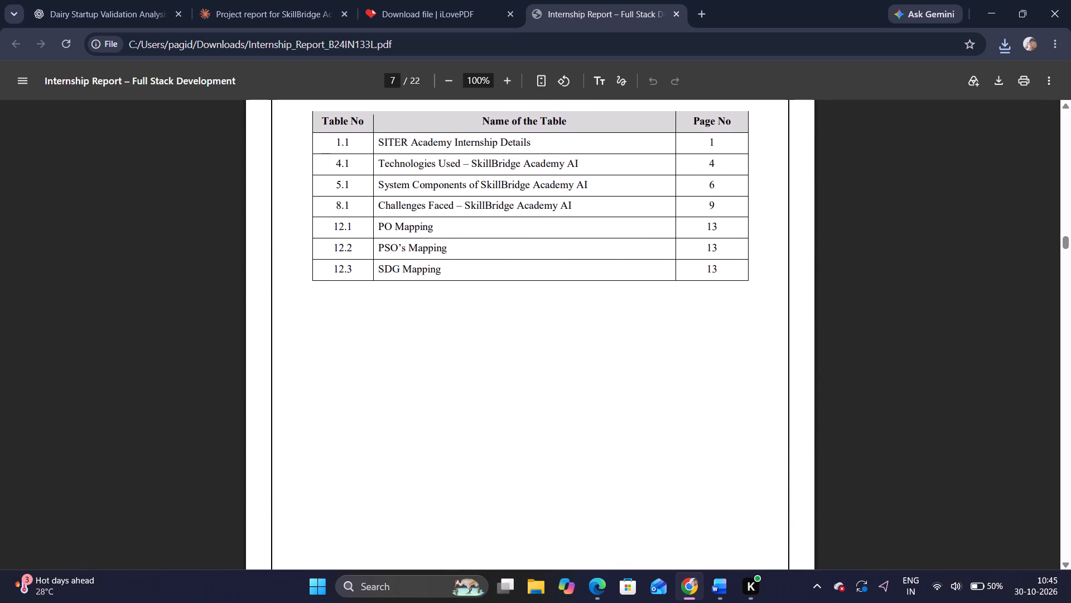
{"action": "scroll", "coordinate": [495, 307], "scroll_direction": "up", "scroll_amount": 6}
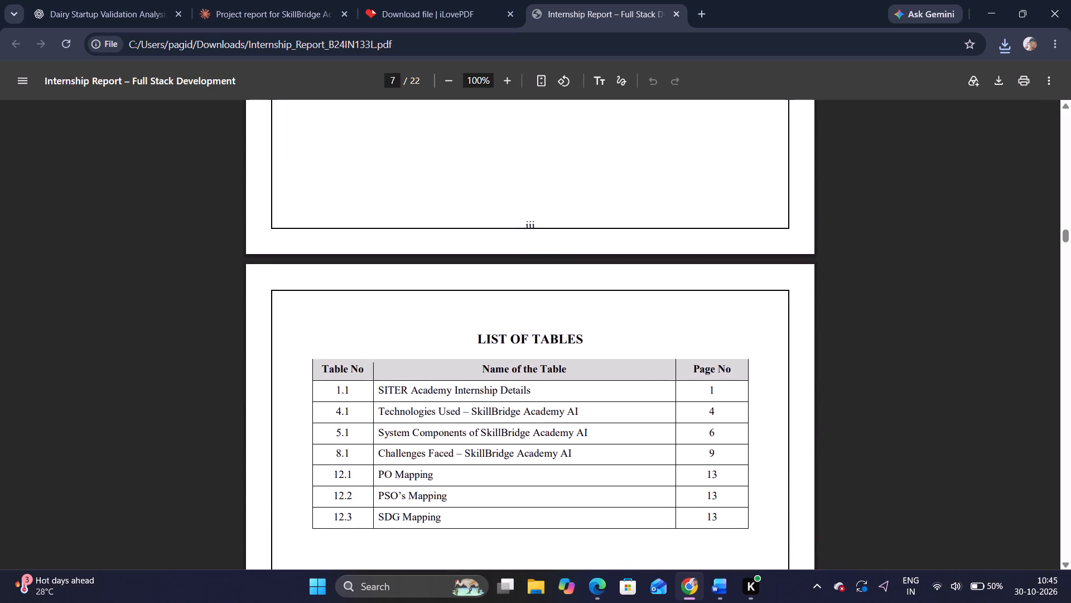
{"action": "scroll", "coordinate": [495, 307], "scroll_direction": "up", "scroll_amount": 7}
{"action": "scroll", "coordinate": [495, 307], "scroll_direction": "down", "scroll_amount": 7}
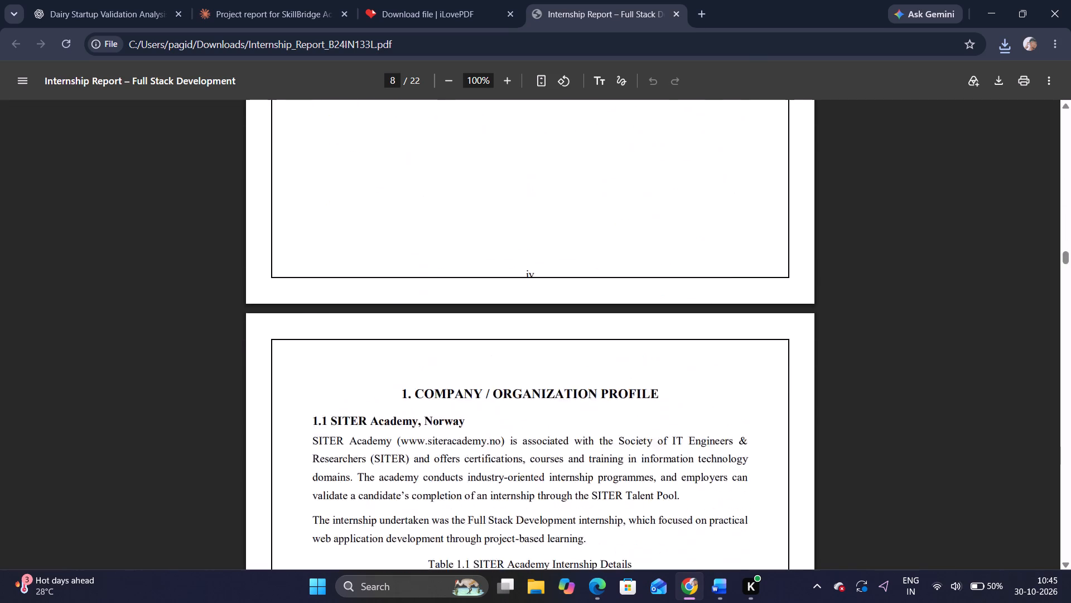
Examine chapters 1 to 5 of the PDF, checking headings, the Technologies Used table, the architecture figure and table captions.
{"action": "scroll", "coordinate": [495, 307], "scroll_direction": "down", "scroll_amount": 5}
{"action": "scroll", "coordinate": [512, 371], "scroll_direction": "up", "scroll_amount": 5}
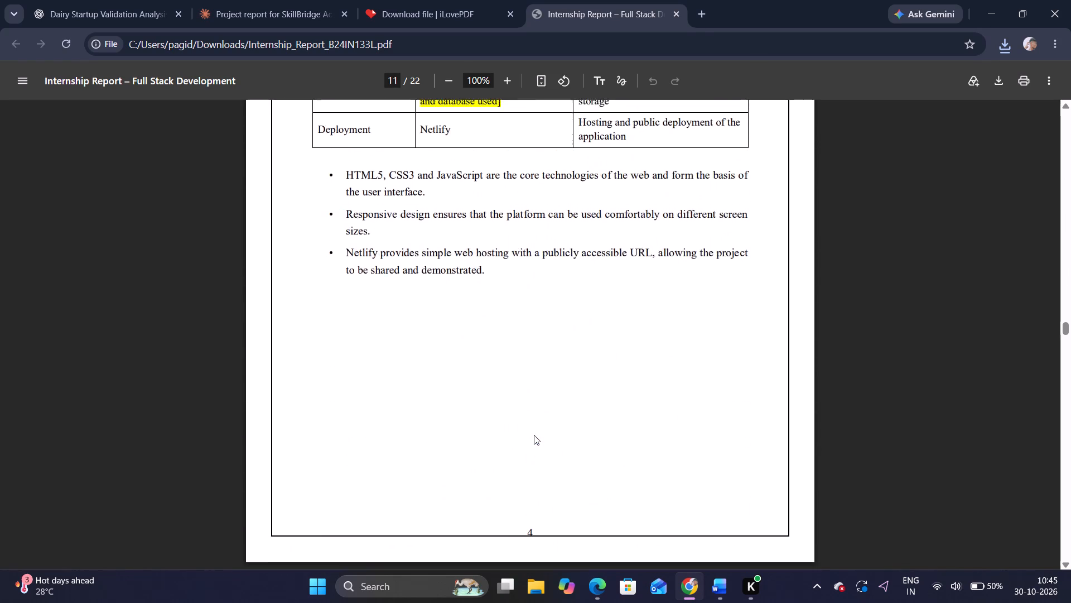
{"action": "scroll", "coordinate": [534, 435], "scroll_direction": "up", "scroll_amount": 6}
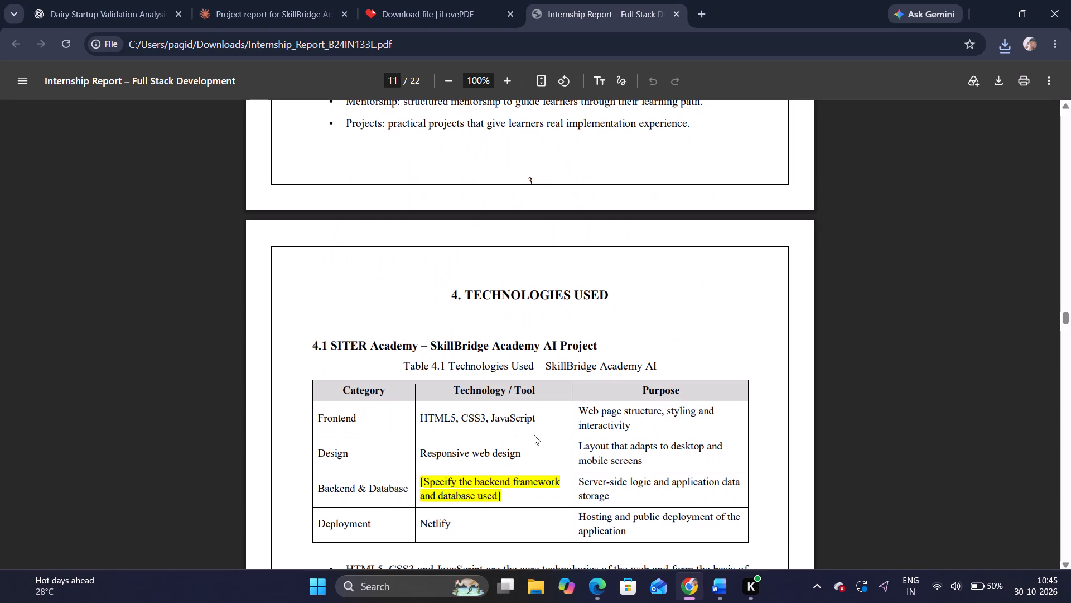
{"action": "scroll", "coordinate": [534, 435], "scroll_direction": "down", "scroll_amount": 5}
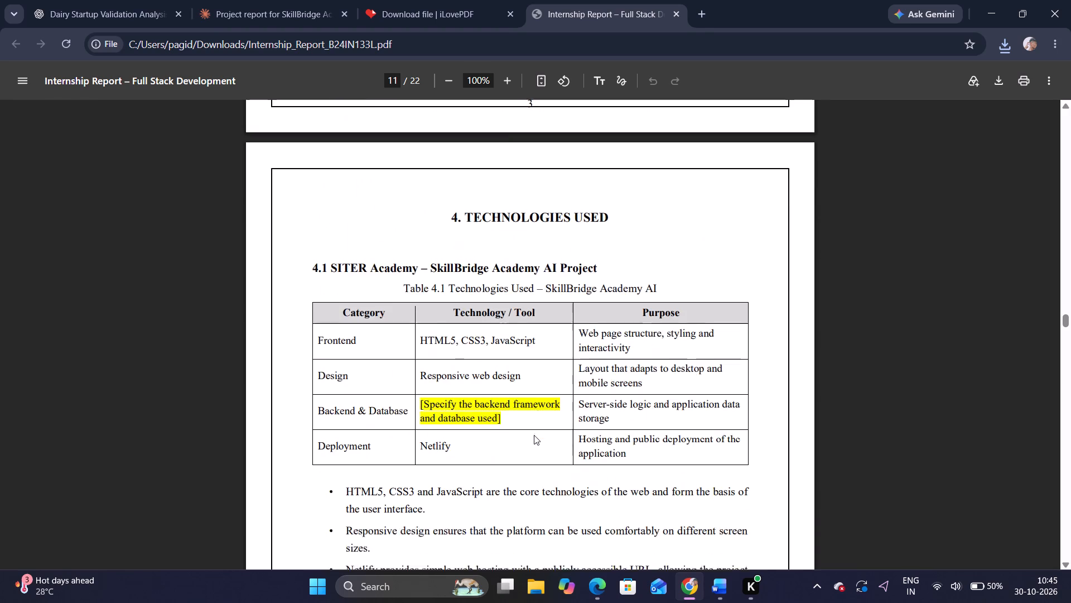
{"action": "scroll", "coordinate": [534, 435], "scroll_direction": "down", "scroll_amount": 8}
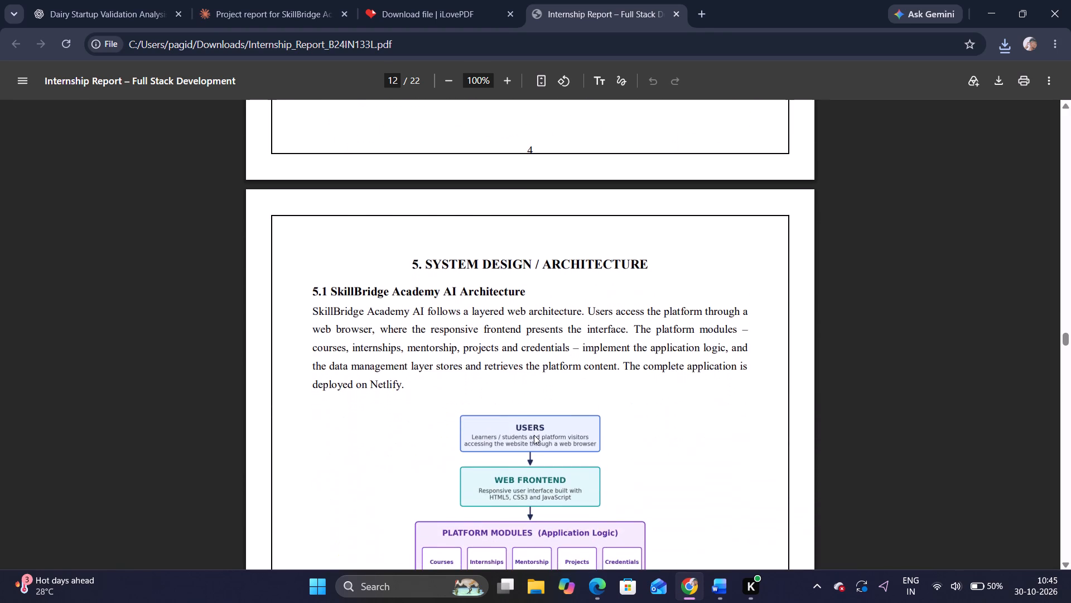
{"action": "scroll", "coordinate": [534, 435], "scroll_direction": "down", "scroll_amount": 9}
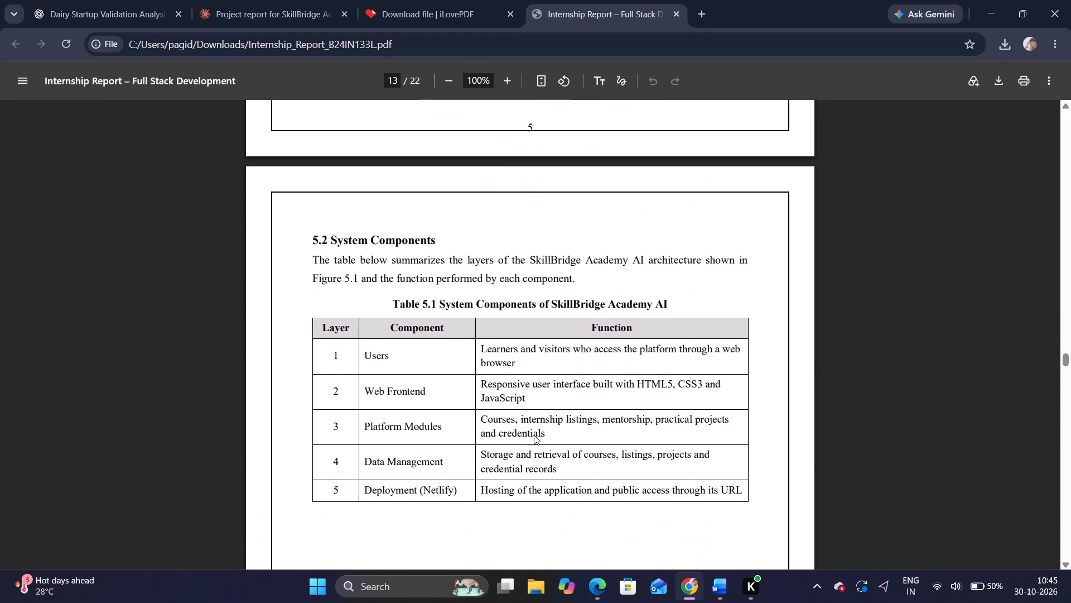
Examine the PDF from section 5.2 System Components through chapter 9 SKILLS ACQUIRED, checking headings, lists, page numbers and borders.
{"action": "scroll", "coordinate": [534, 435], "scroll_direction": "down", "scroll_amount": 6}
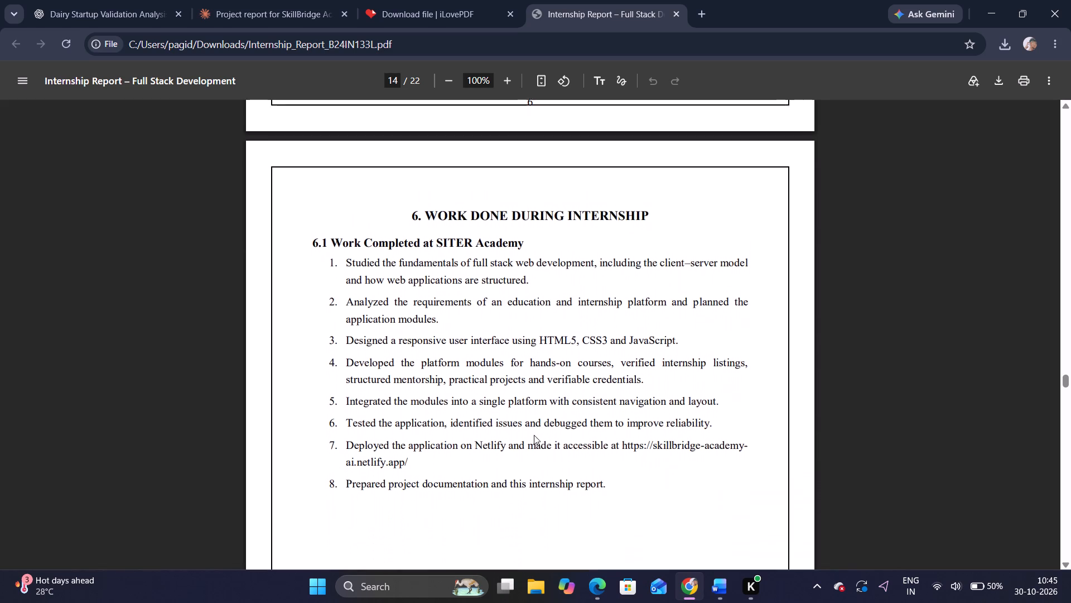
{"action": "scroll", "coordinate": [534, 435], "scroll_direction": "down", "scroll_amount": 10}
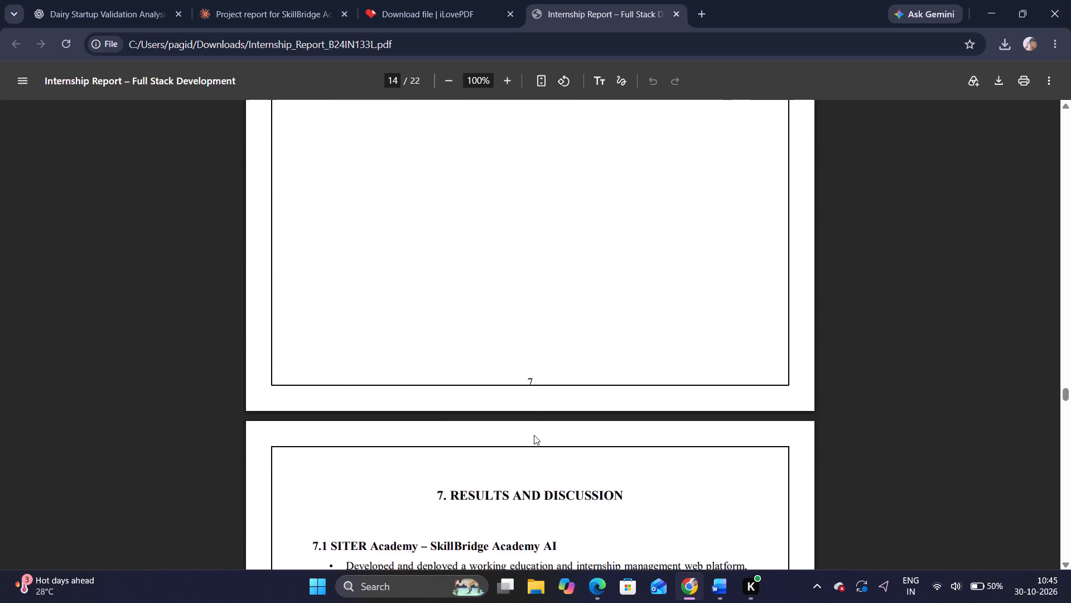
{"action": "scroll", "coordinate": [534, 435], "scroll_direction": "down", "scroll_amount": 8}
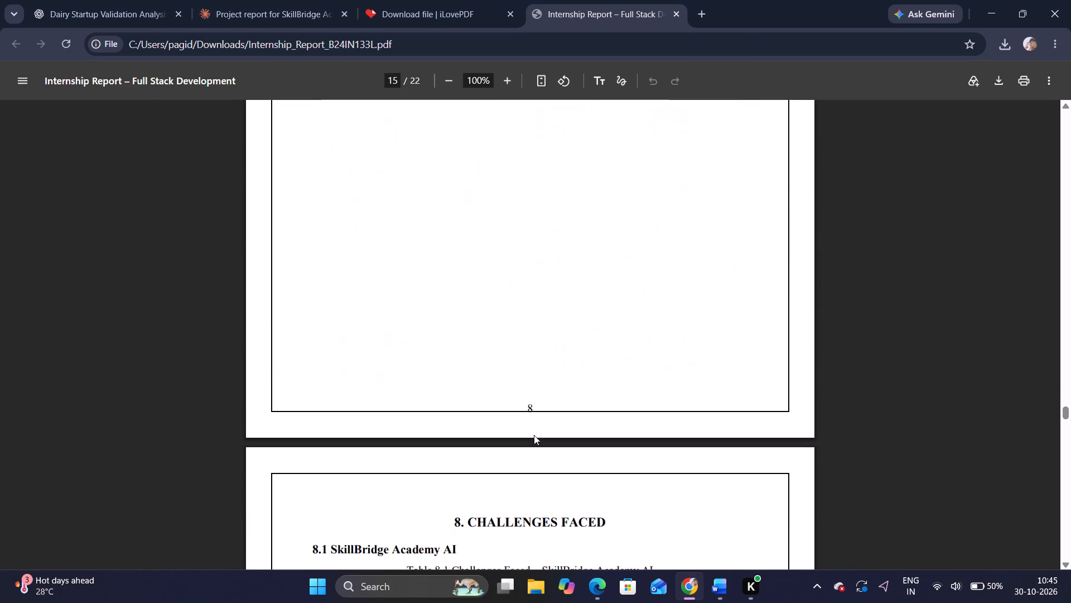
{"action": "scroll", "coordinate": [534, 435], "scroll_direction": "down", "scroll_amount": 11}
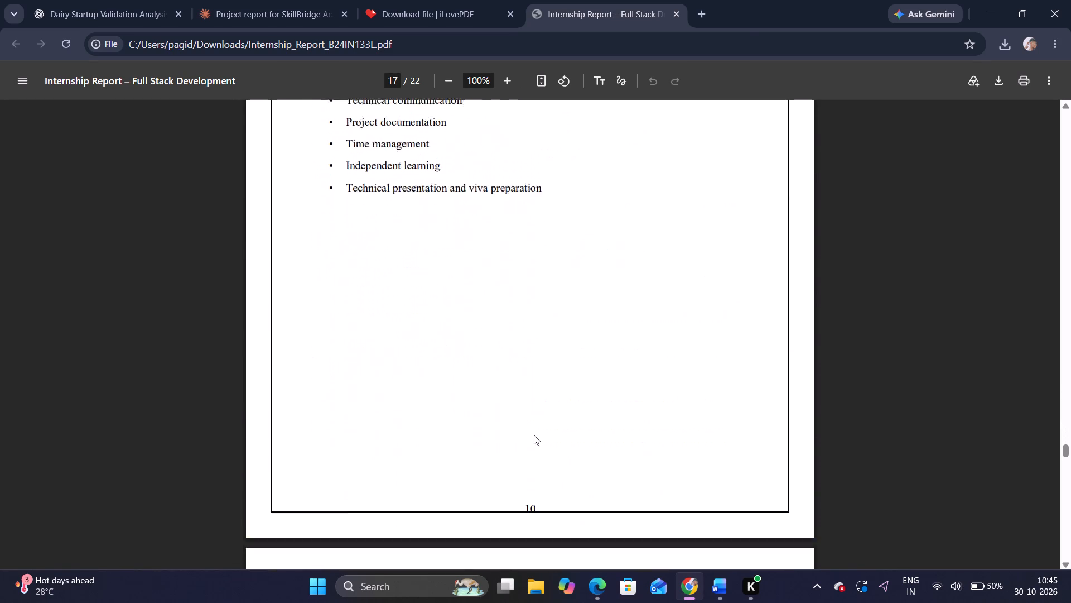
{"action": "scroll", "coordinate": [534, 435], "scroll_direction": "down", "scroll_amount": 1}
{"action": "scroll", "coordinate": [534, 435], "scroll_direction": "up", "scroll_amount": 8}
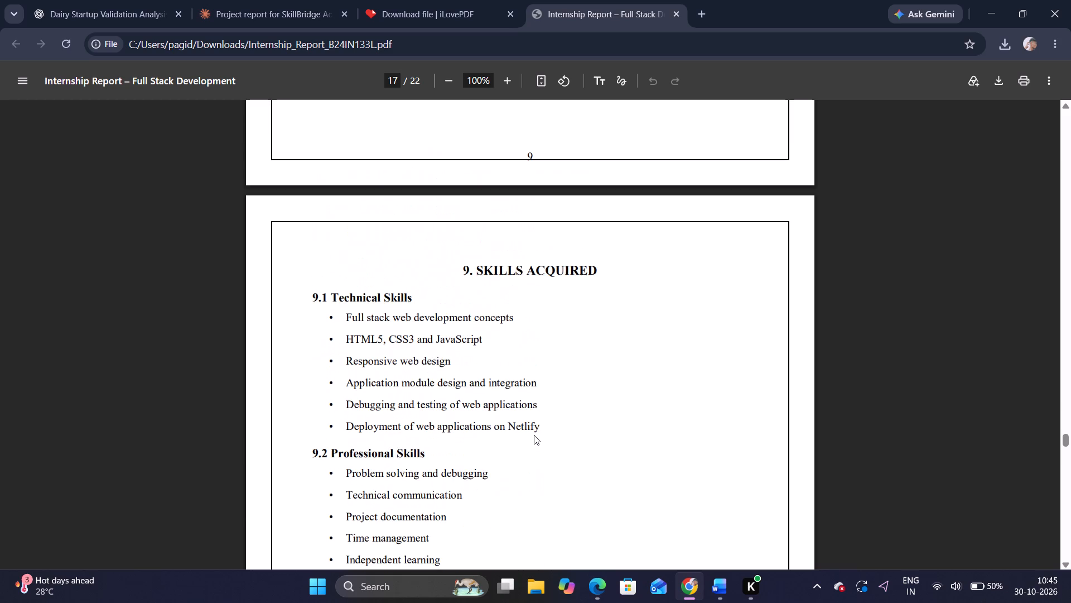
{"action": "scroll", "coordinate": [534, 435], "scroll_direction": "up", "scroll_amount": 1}
{"action": "scroll", "coordinate": [433, 196], "scroll_direction": "down", "scroll_amount": 8}
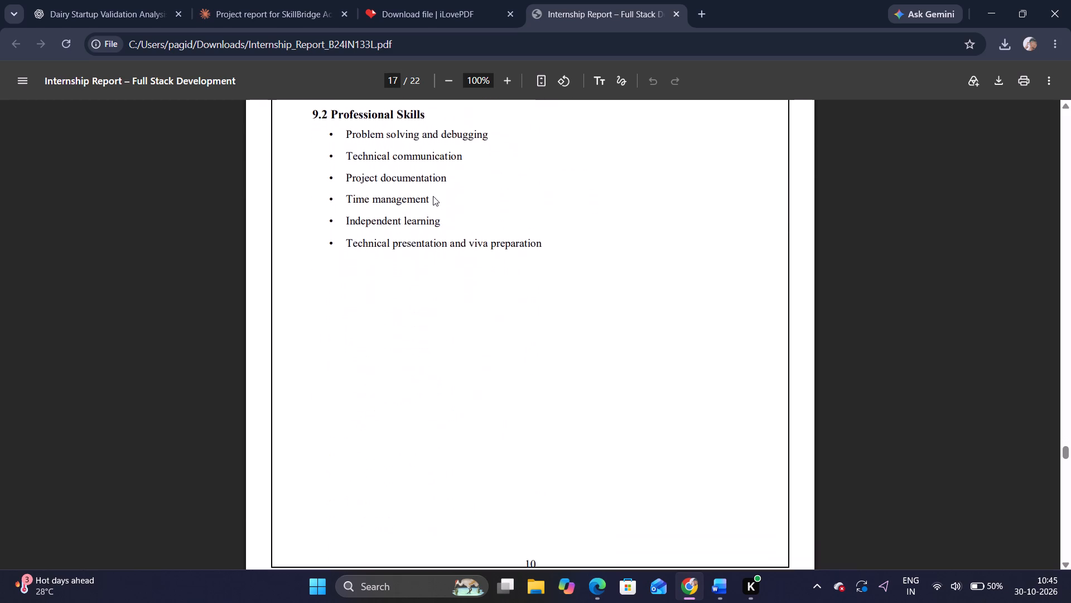
Examine the PDF's remaining chapters through 14. INTERNSHIP CERTIFICATES, checking the SDG Mapping table, references and certificate image.
{"action": "scroll", "coordinate": [433, 196], "scroll_direction": "down", "scroll_amount": 13}
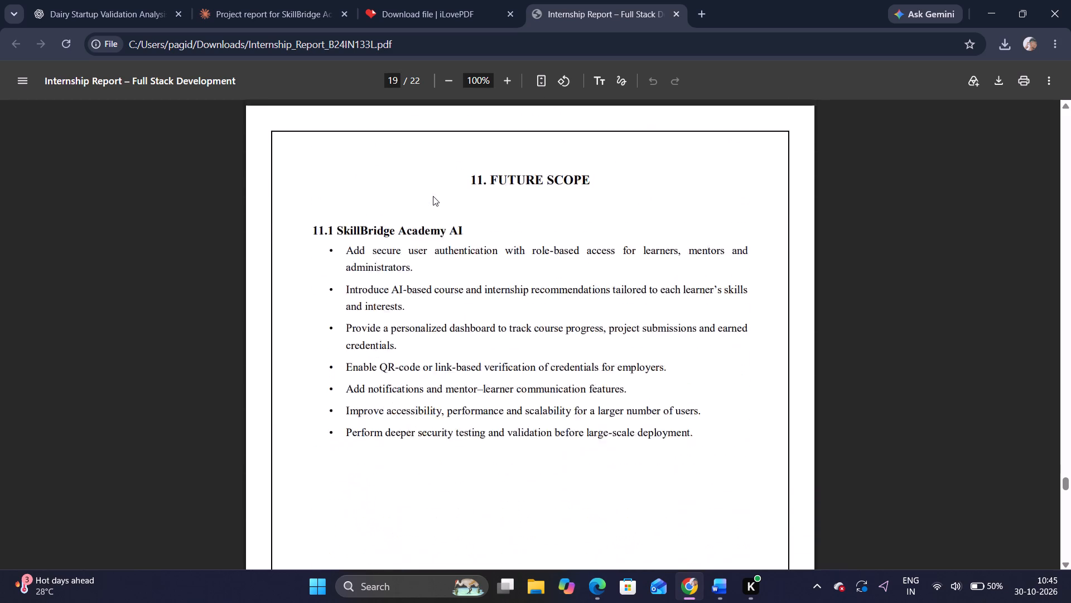
{"action": "scroll", "coordinate": [433, 196], "scroll_direction": "down", "scroll_amount": 8}
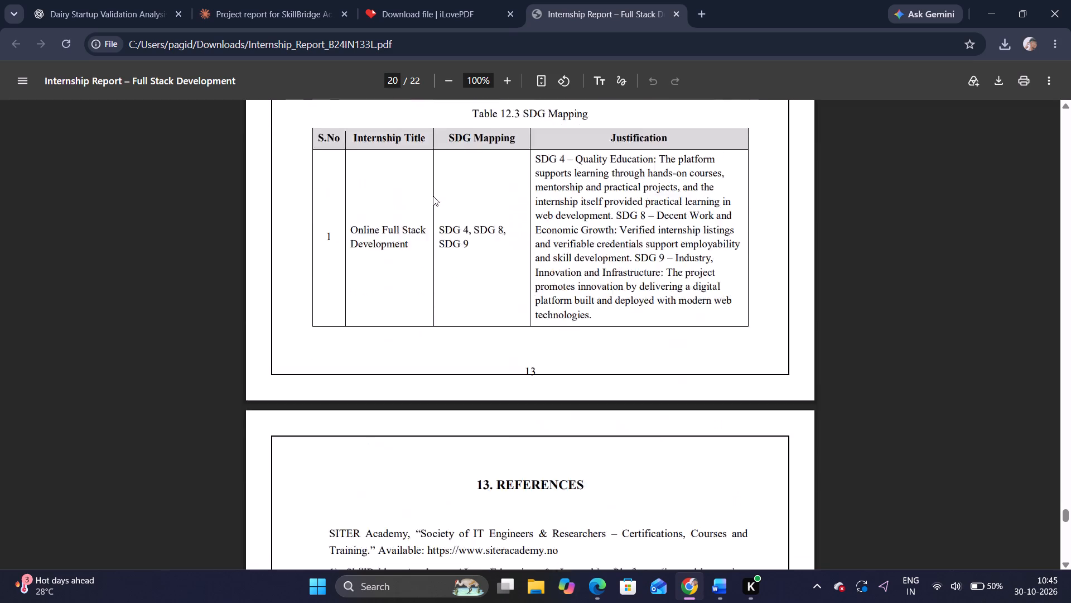
{"action": "scroll", "coordinate": [433, 196], "scroll_direction": "down", "scroll_amount": 6}
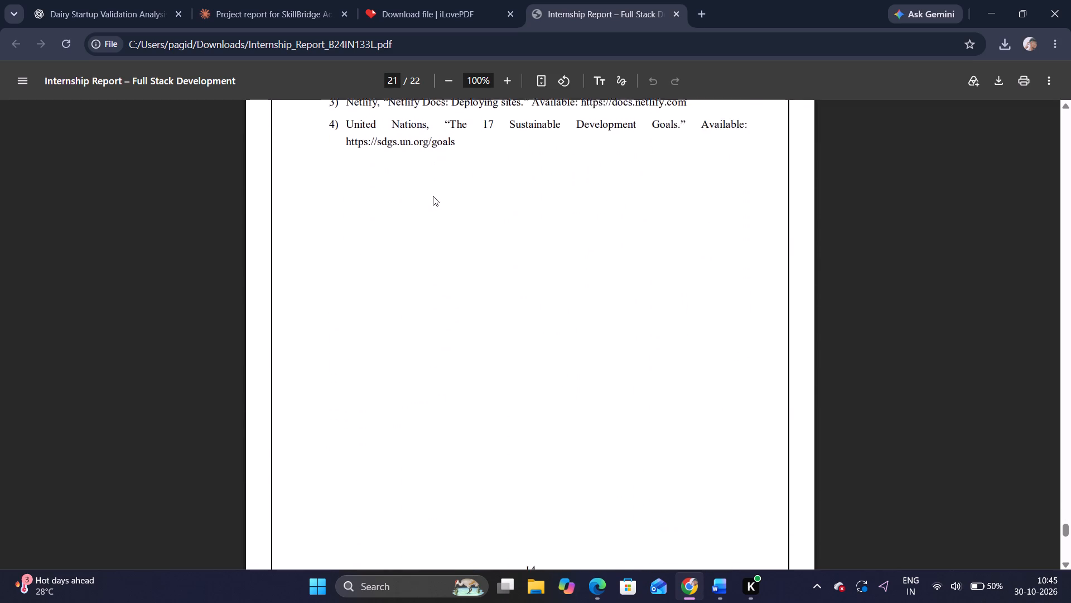
{"action": "scroll", "coordinate": [433, 196], "scroll_direction": "down", "scroll_amount": 12}
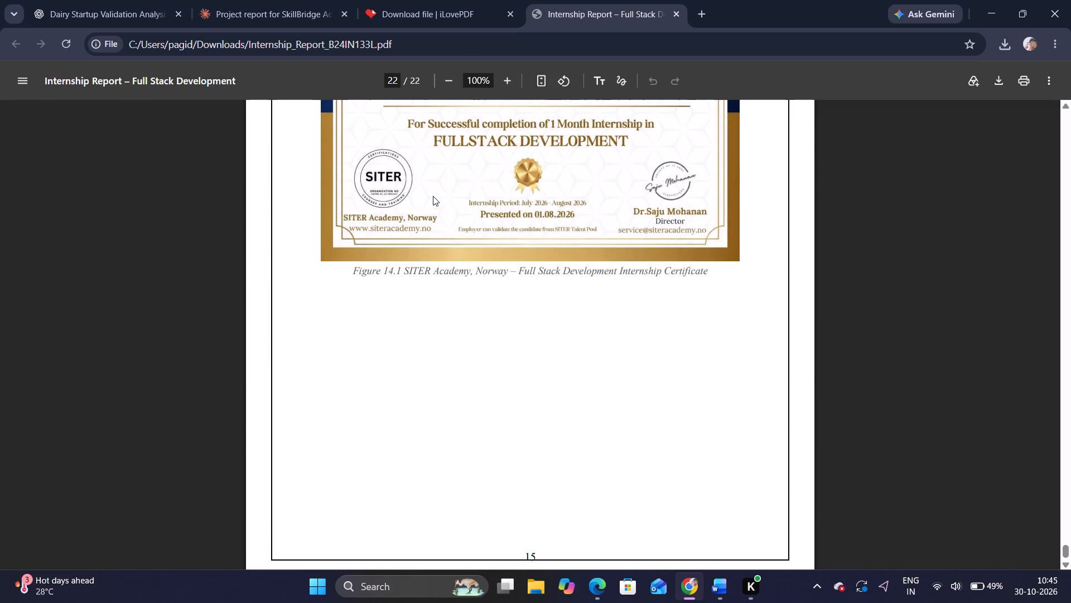
{"action": "scroll", "coordinate": [433, 196], "scroll_direction": "up", "scroll_amount": 6}
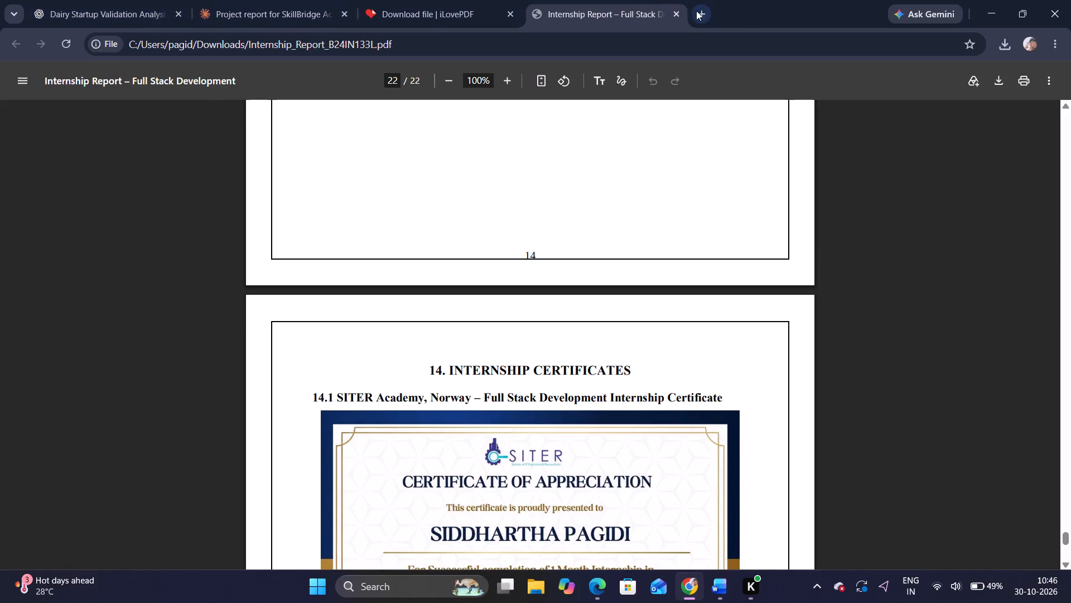
Search Google in a new browser tab for "how to remove border lines from word doc".
{"action": "left_click", "coordinate": [696, 11]}
{"action": "type", "text": "hiow"}
{"action": "key", "text": "space"}
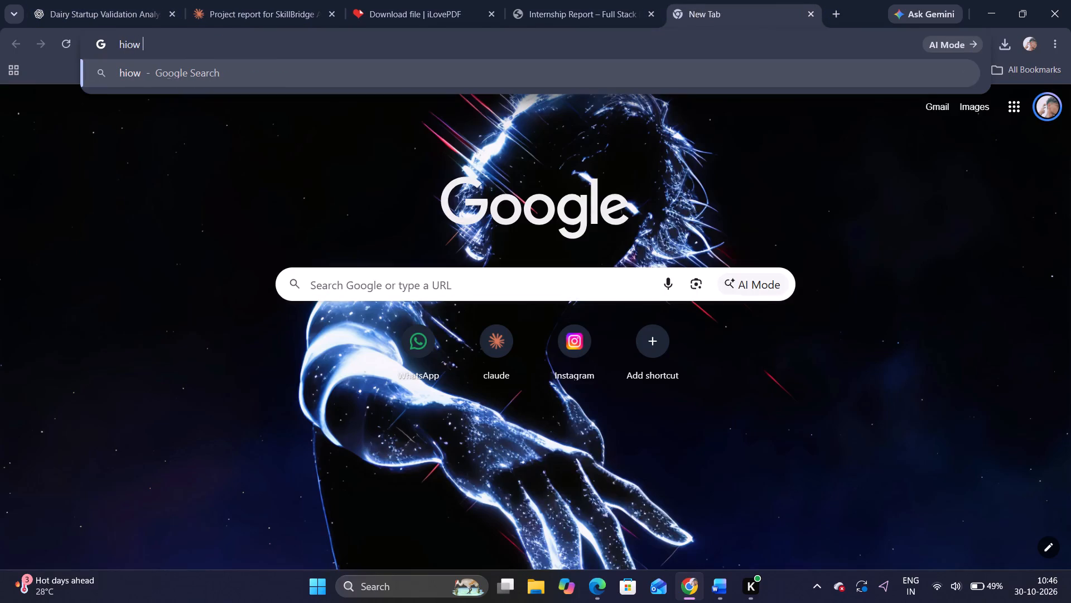
{"action": "key", "text": "BackSpace"}
{"action": "key", "text": "BackSpace"}
{"action": "key", "text": "BackSpace"}
{"action": "key", "text": "BackSpace"}
{"action": "type", "text": "ow to remobe"}
{"action": "key", "text": "space"}
{"action": "key", "text": "BackSpace"}
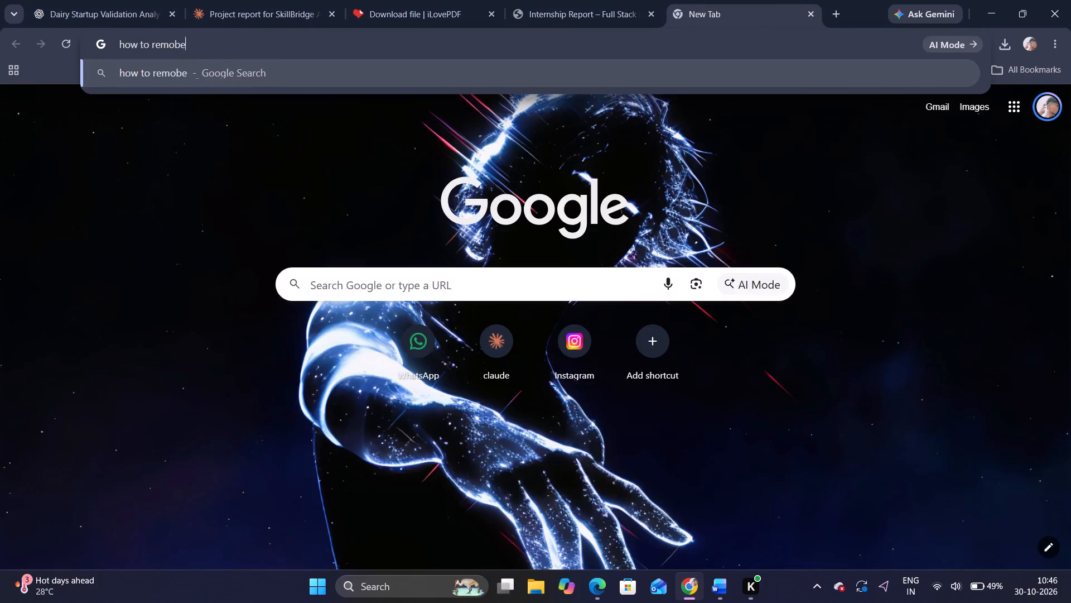
{"action": "key", "text": "BackSpace"}
{"action": "key", "text": "BackSpace"}
{"action": "type", "text": "ve bordr"}
{"action": "key", "text": "BackSpace"}
{"action": "type", "text": "er lined"}
{"action": "key", "text": "space"}
{"action": "key", "text": "BackSpace"}
{"action": "key", "text": "s"}
{"action": "key", "text": "BackSpace"}
{"action": "key", "text": "BackSpace"}
{"action": "type", "text": "s"}
{"action": "key", "text": "space"}
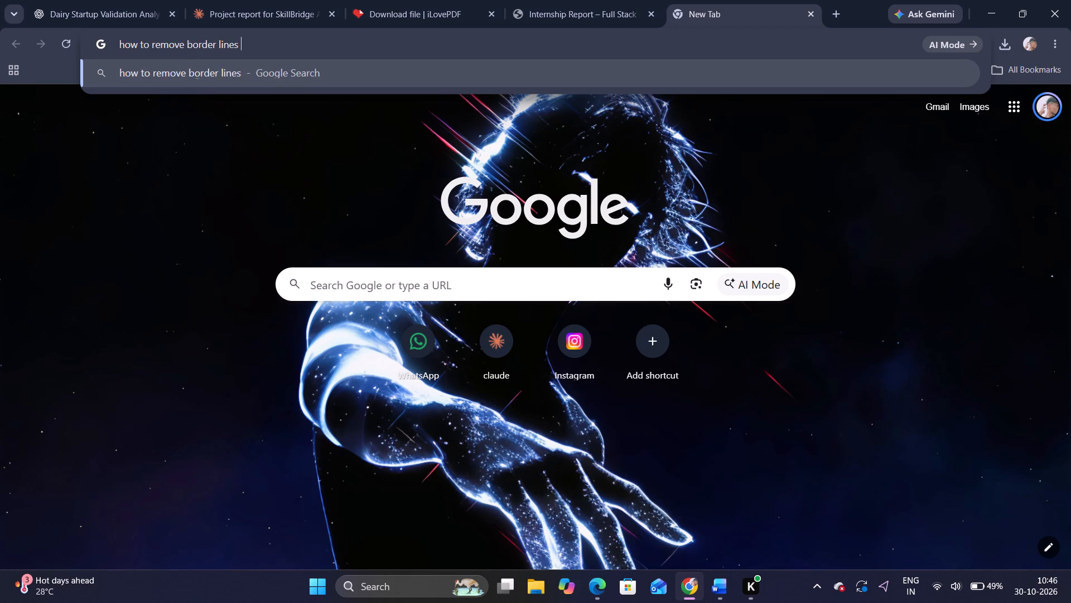
{"action": "type", "text": "from"}
{"action": "key", "text": "space"}
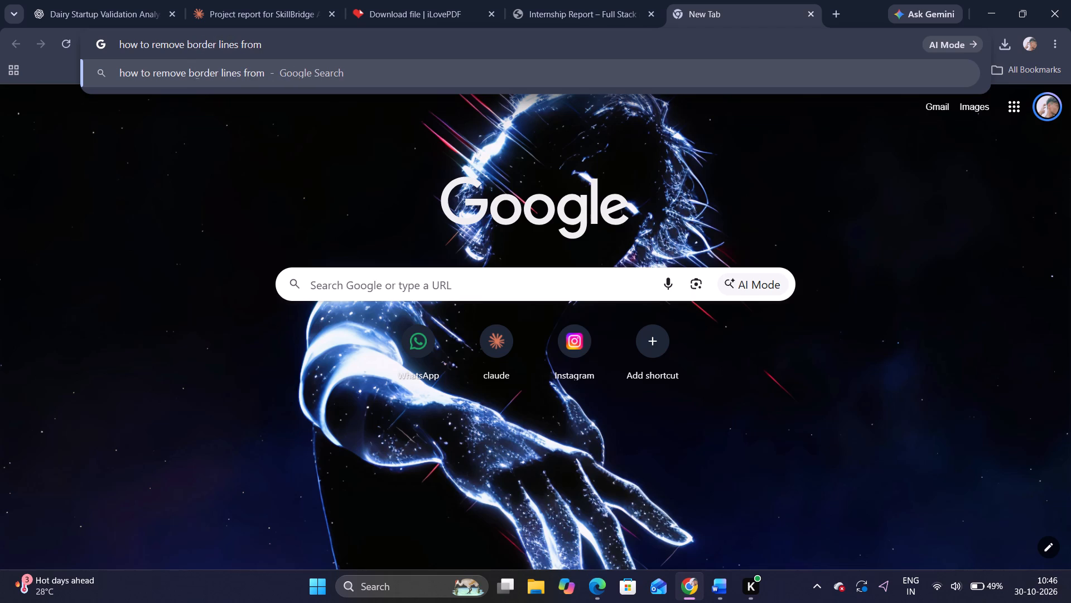
{"action": "type", "text": "word doc"}
{"action": "key", "text": "Return"}
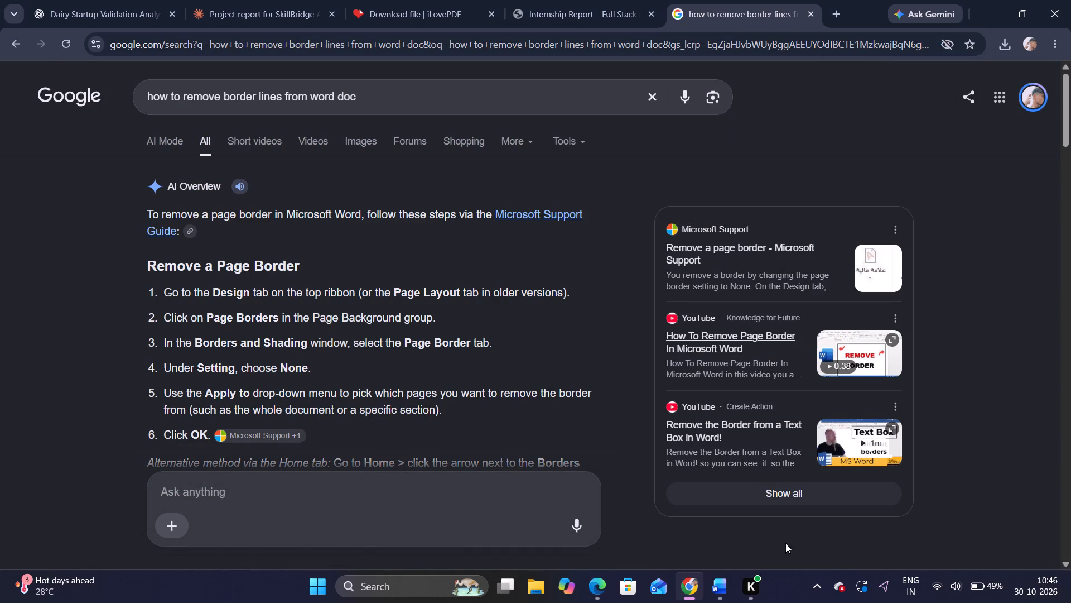
Switch to the report in Word and reorder the student's name on the cover page so the surname comes first.
{"action": "left_click", "coordinate": [725, 587]}
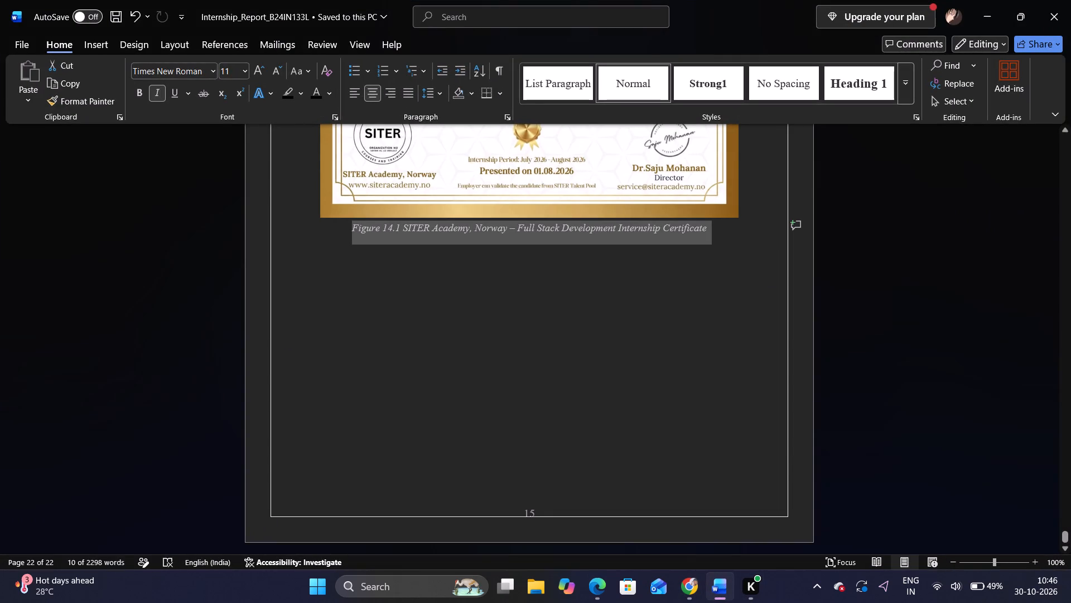
{"action": "scroll", "coordinate": [439, 389], "scroll_direction": "up", "scroll_amount": 15}
{"action": "scroll", "coordinate": [439, 389], "scroll_direction": "up", "scroll_amount": 10}
{"action": "scroll", "coordinate": [439, 389], "scroll_direction": "up", "scroll_amount": 20}
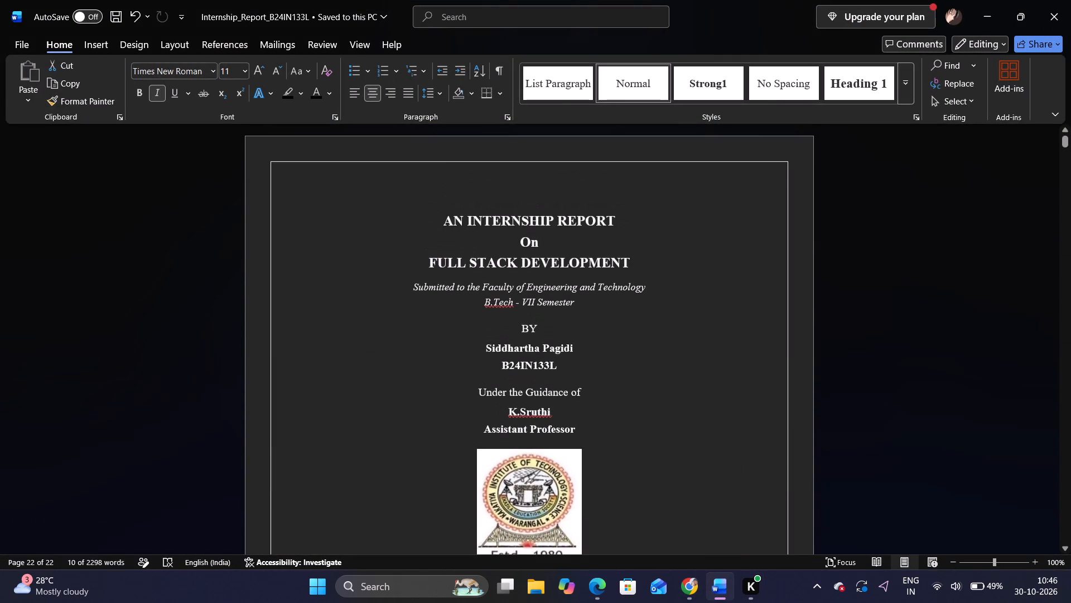
{"action": "left_click", "coordinate": [577, 355]}
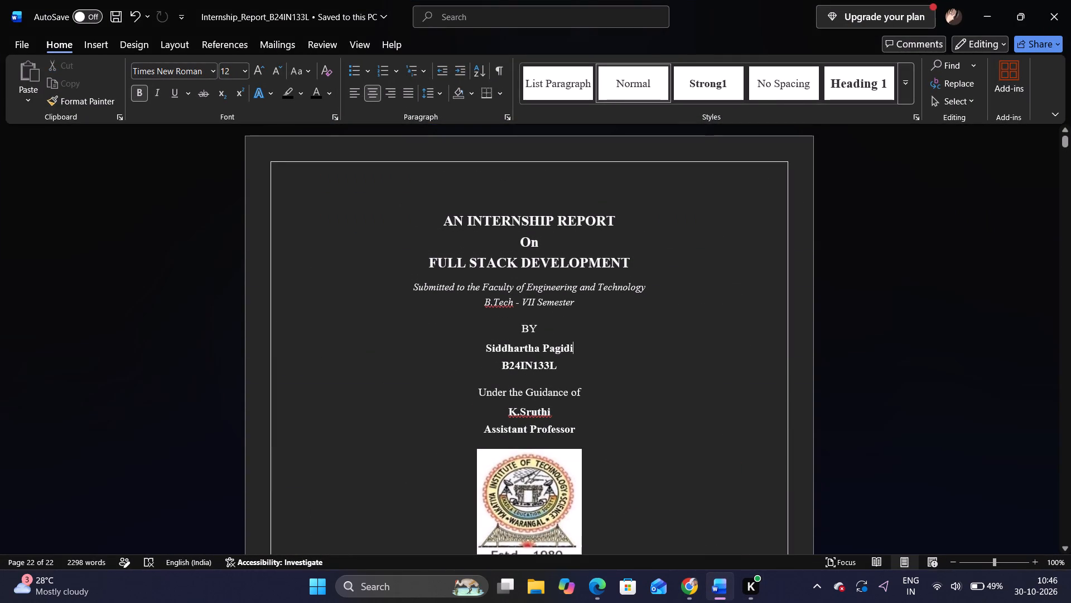
{"action": "key", "text": "BackSpace"}
{"action": "key", "text": "BackSpace"}
{"action": "key", "text": "BackSpace"}
{"action": "key", "text": "BackSpace"}
{"action": "key", "text": "BackSpace"}
{"action": "key", "text": "BackSpace"}
{"action": "key", "text": "BackSpace"}
{"action": "key", "text": "Left"}
{"action": "key", "text": "Left"}
{"action": "key", "text": "Left"}
{"action": "key", "text": "Left"}
{"action": "key", "text": "Left"}
{"action": "key", "text": "Left"}
{"action": "key", "text": "Left"}
{"action": "key", "text": "Left"}
{"action": "key", "text": "Left"}
{"action": "key", "text": "Left"}
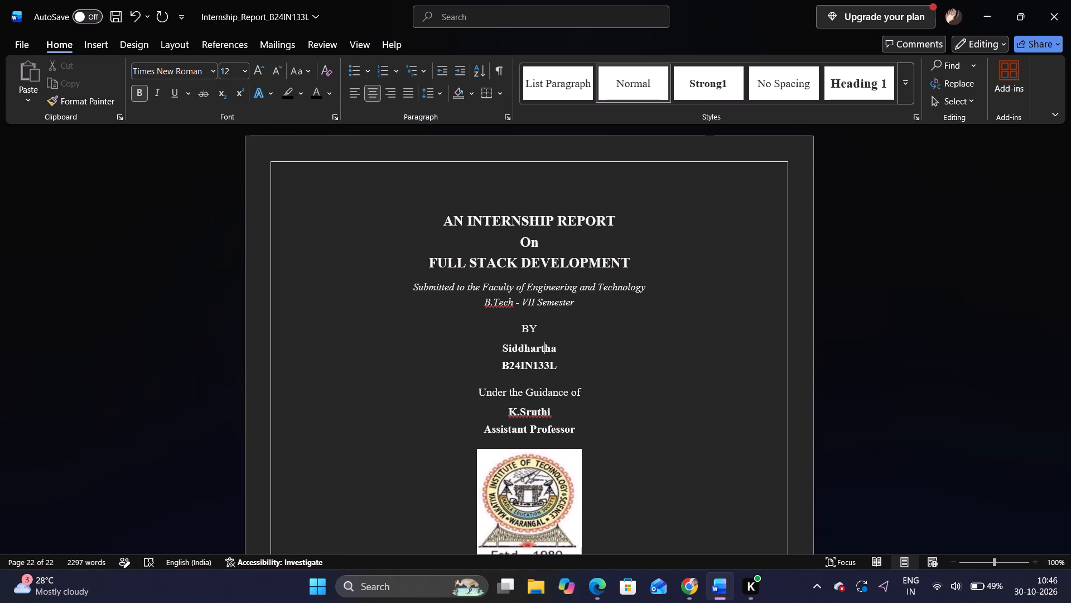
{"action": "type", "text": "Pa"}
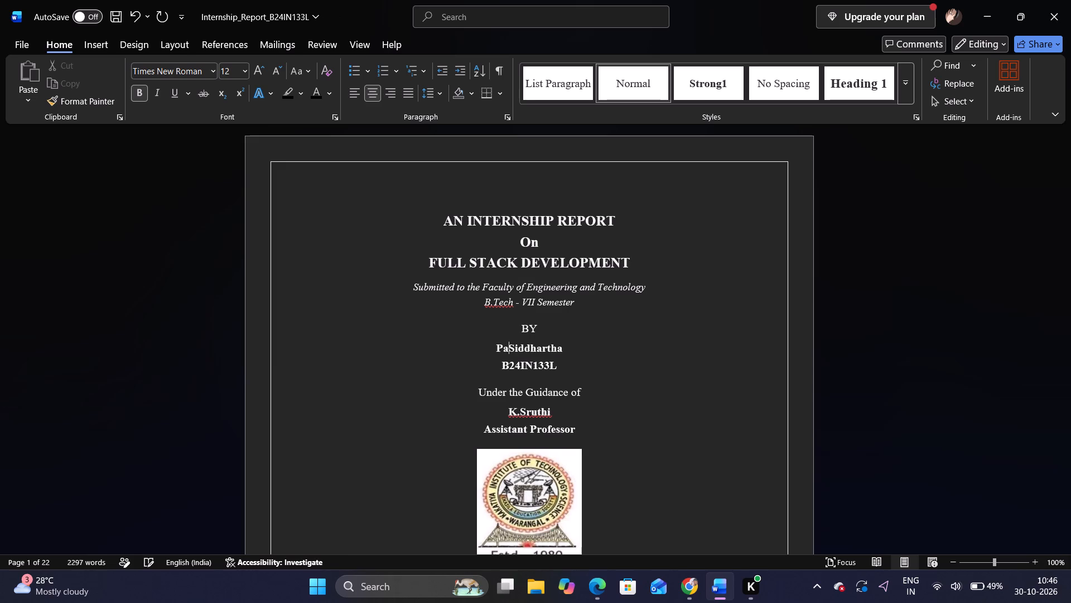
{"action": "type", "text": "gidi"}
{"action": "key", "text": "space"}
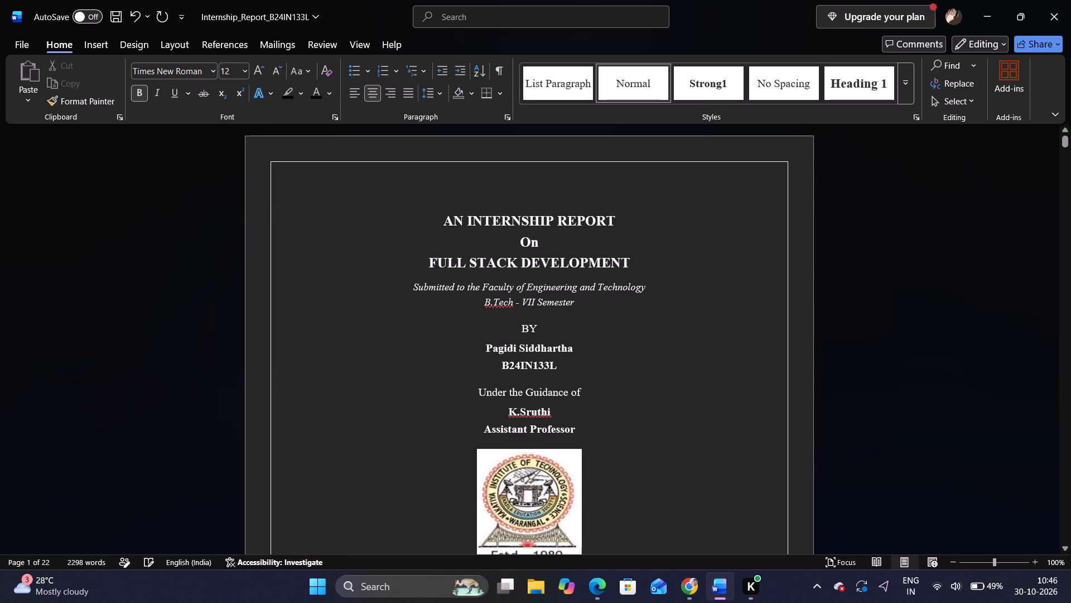
Reorder the student's name in the CERTIFICATE page's opening sentence, placing the surname before the given name.
{"action": "scroll", "coordinate": [526, 393], "scroll_direction": "down", "scroll_amount": 6}
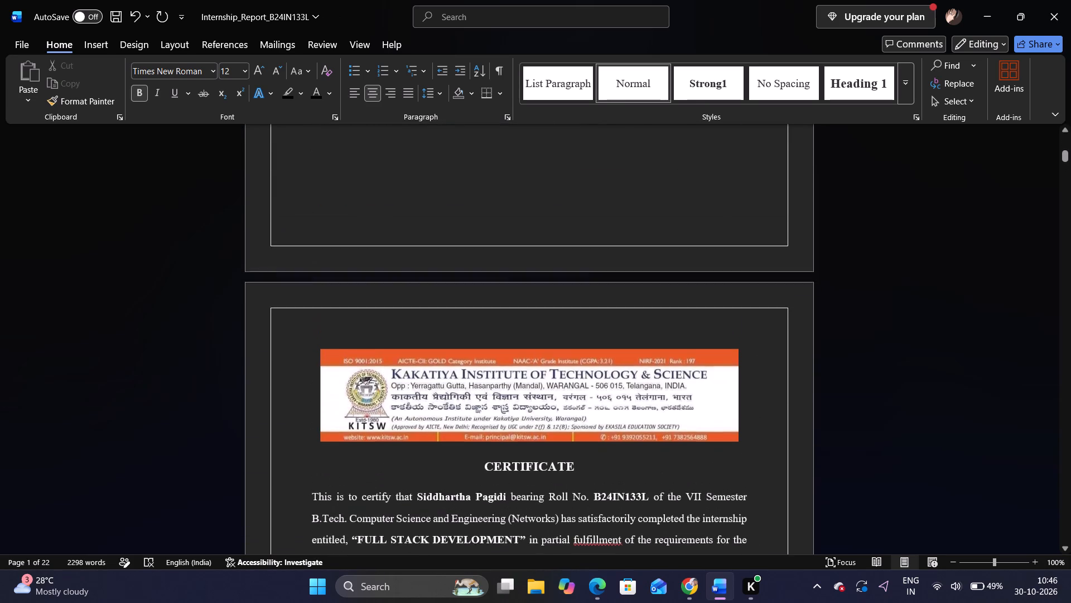
{"action": "left_click", "coordinate": [511, 491]}
{"action": "key", "text": "Left"}
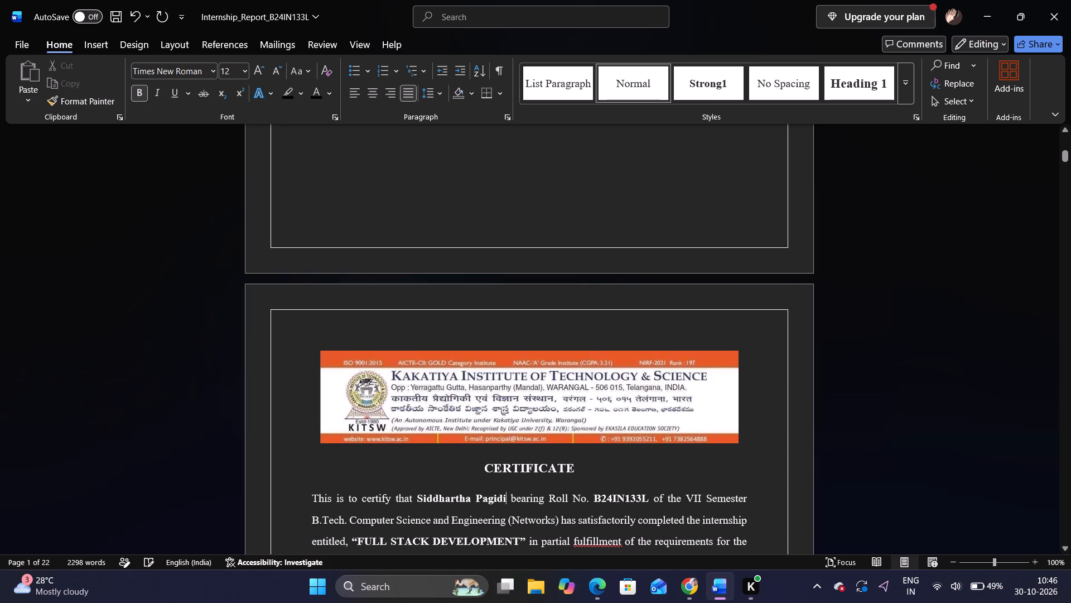
{"action": "key", "text": "BackSpace"}
{"action": "key", "text": "BackSpace"}
{"action": "key", "text": "BackSpace"}
{"action": "key", "text": "BackSpace"}
{"action": "key", "text": "BackSpace"}
{"action": "key", "text": "BackSpace"}
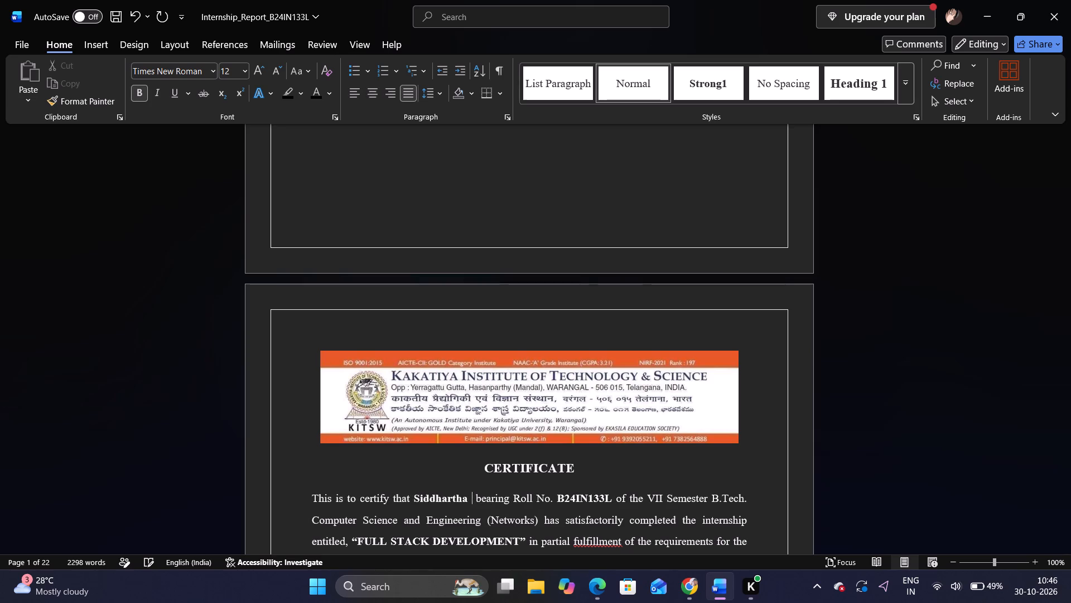
{"action": "key", "text": "Left"}
{"action": "key", "text": "Right"}
{"action": "key", "text": "Right"}
{"action": "key", "text": "BackSpace"}
{"action": "key", "text": "Left"}
{"action": "key", "text": "Left"}
{"action": "key", "text": "Left"}
{"action": "key", "text": "Left"}
{"action": "key", "text": "Left"}
{"action": "key", "text": "Left"}
{"action": "key", "text": "Left"}
{"action": "key", "text": "Left"}
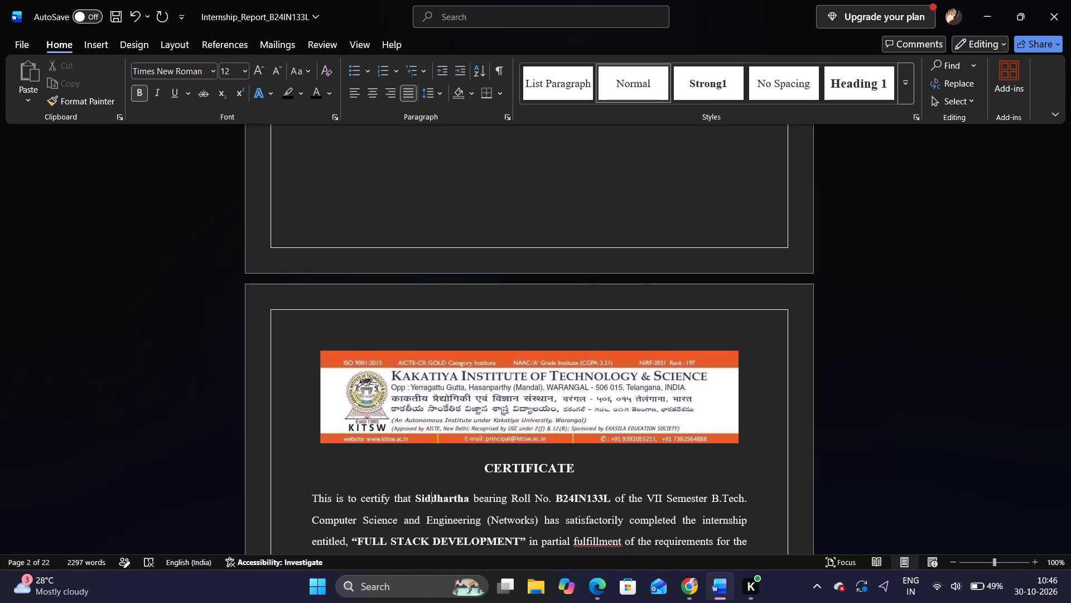
{"action": "key", "text": "Left"}
{"action": "key", "text": "Left"}
{"action": "key", "text": "Left"}
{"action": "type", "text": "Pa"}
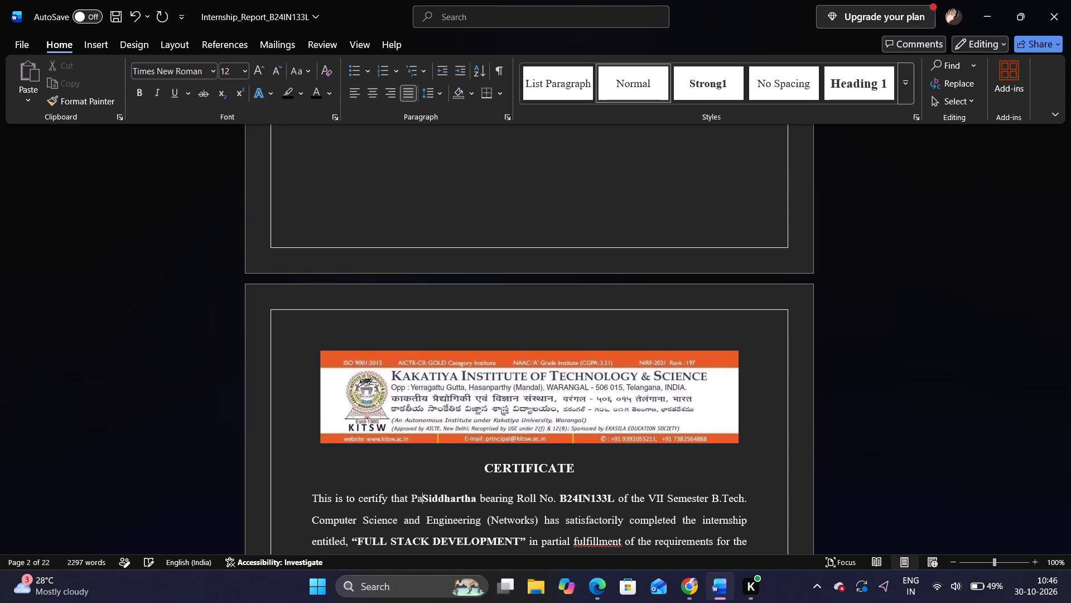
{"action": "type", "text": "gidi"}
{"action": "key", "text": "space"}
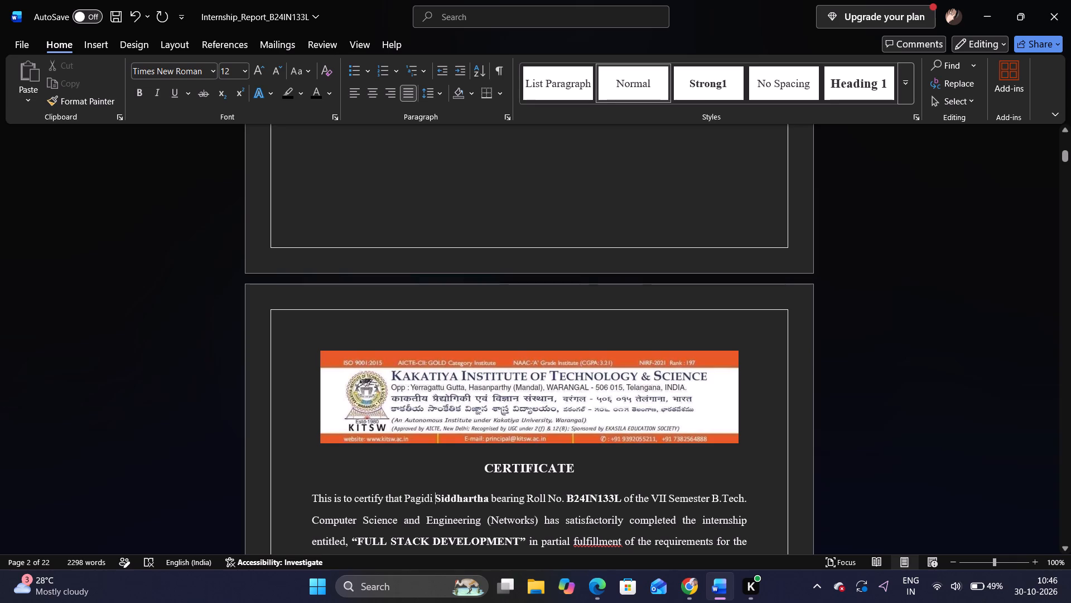
Make the student's surname bold in the CERTIFICATE page's opening sentence.
{"action": "left_click_drag", "start_coordinate": [431, 496], "coordinate": [406, 494]}
{"action": "key", "text": "ctrl+b"}
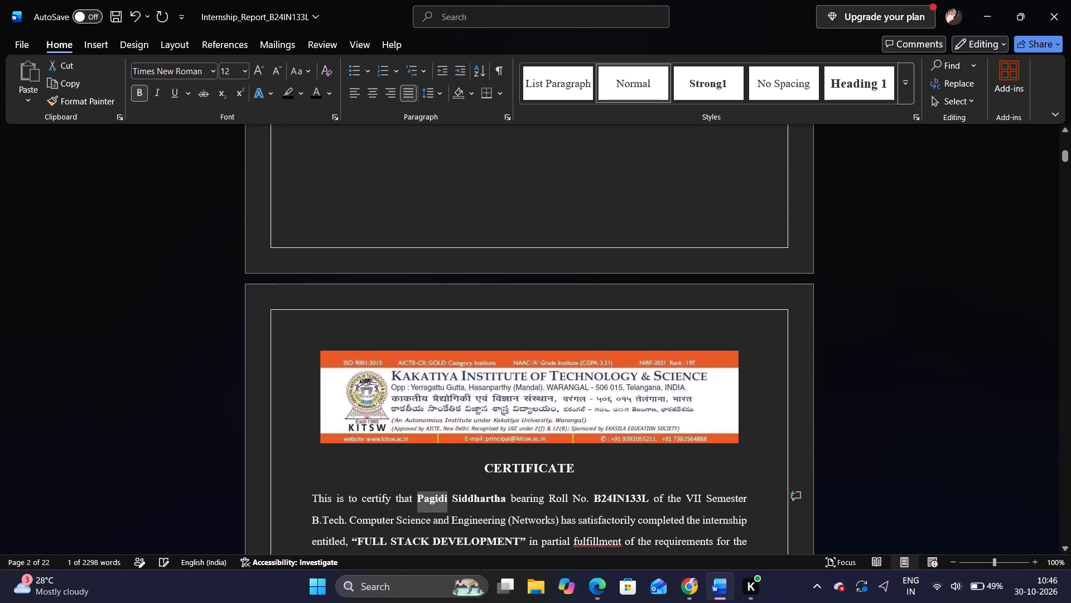
{"action": "left_click", "coordinate": [403, 493]}
Review the CERTIFICATE page's supervisor, coordinator, SPOC and Head of the Department signature blocks, including the table that holds two of them.
{"action": "scroll", "coordinate": [403, 493], "scroll_direction": "down", "scroll_amount": 1}
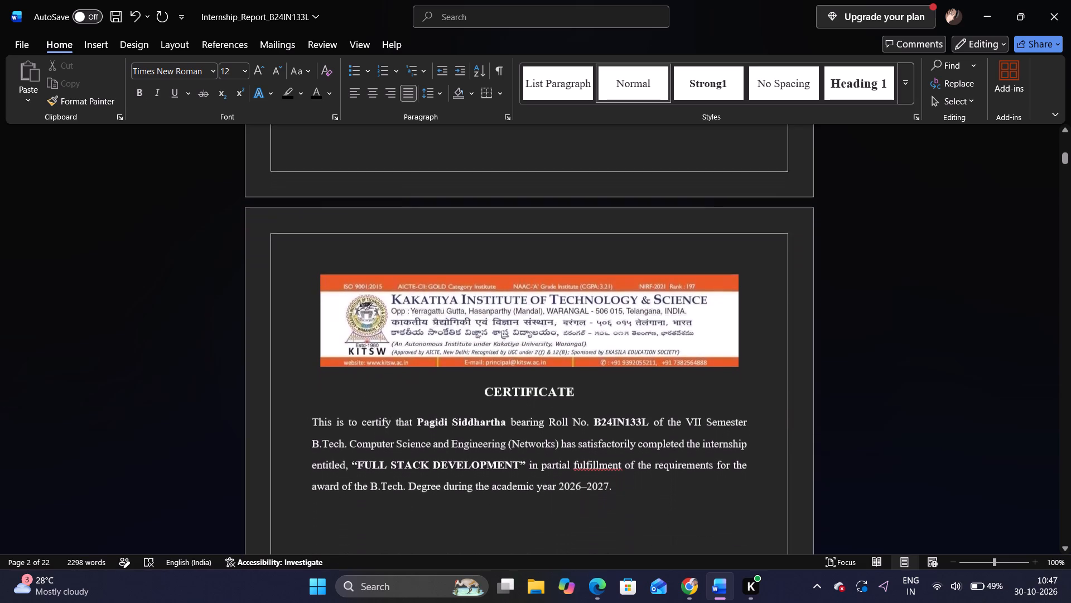
{"action": "scroll", "coordinate": [403, 493], "scroll_direction": "down", "scroll_amount": 4}
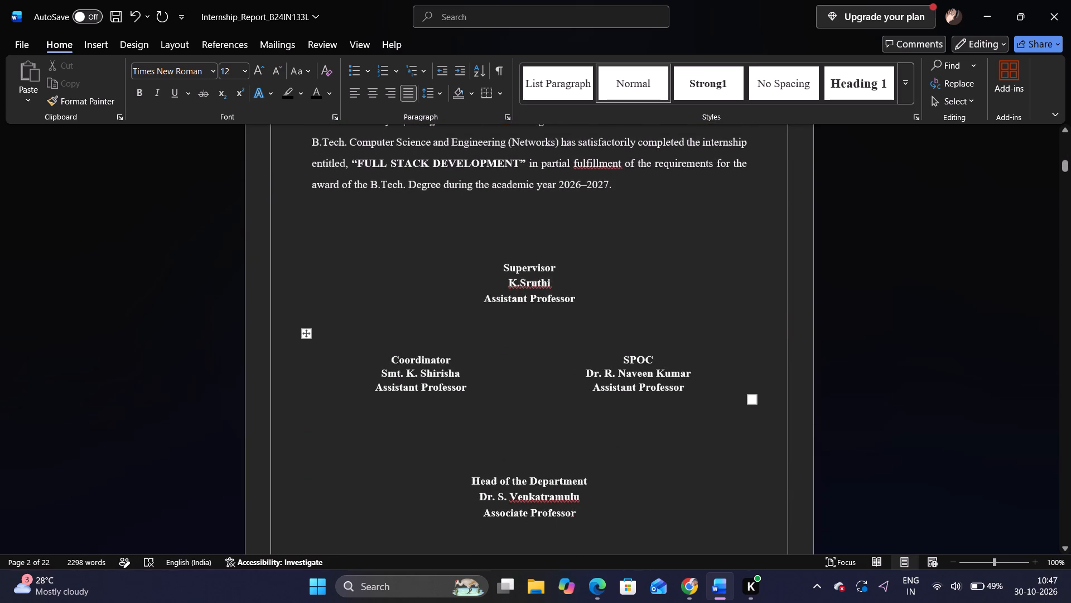
{"action": "scroll", "coordinate": [403, 493], "scroll_direction": "down", "scroll_amount": 2}
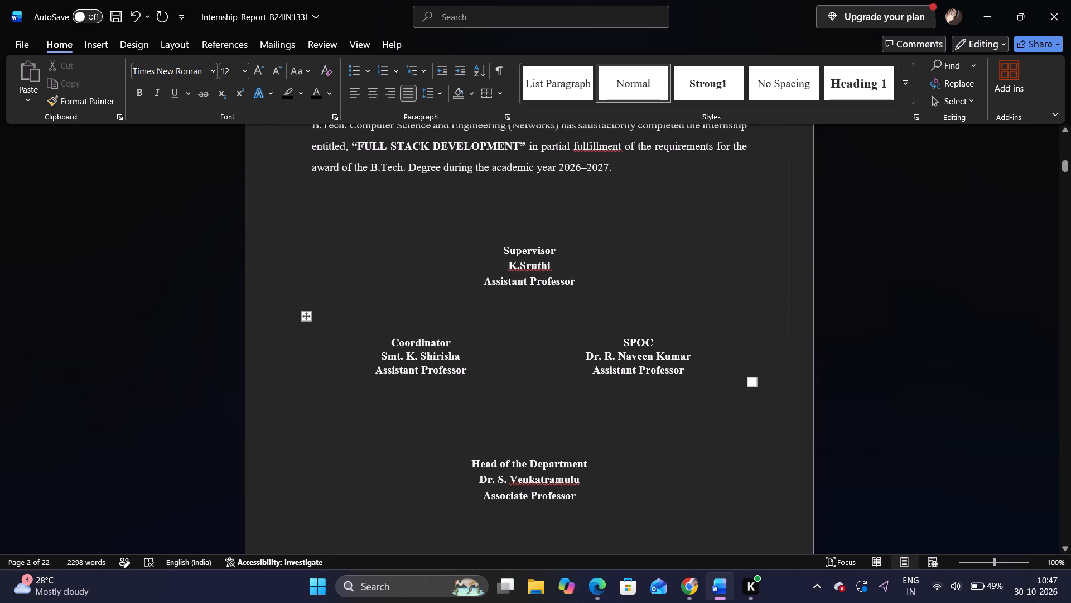
{"action": "left_click_drag", "start_coordinate": [469, 376], "coordinate": [406, 366]}
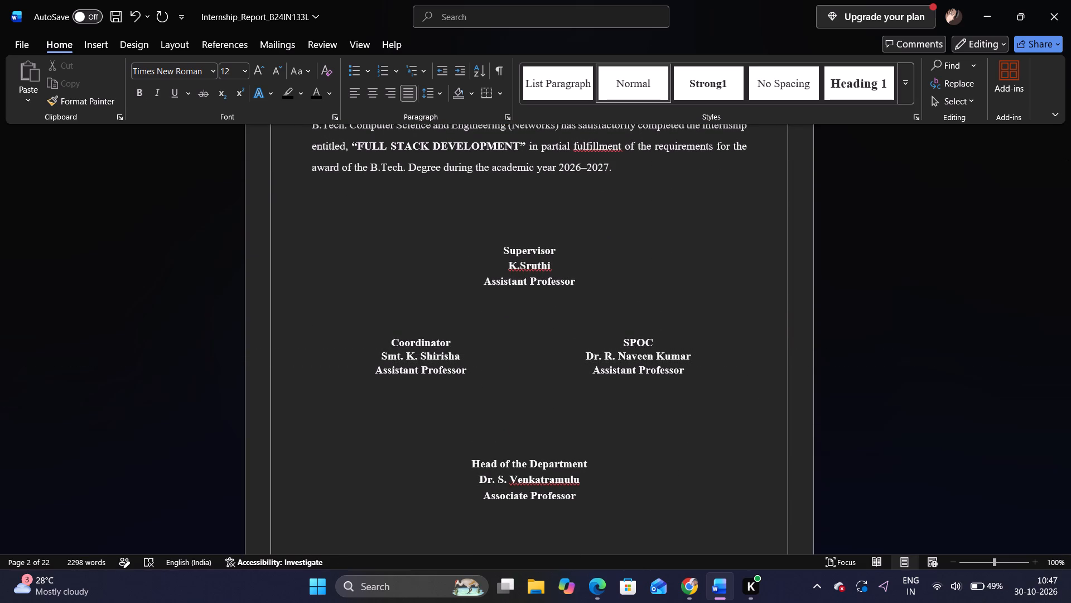
{"action": "left_click", "coordinate": [307, 319]}
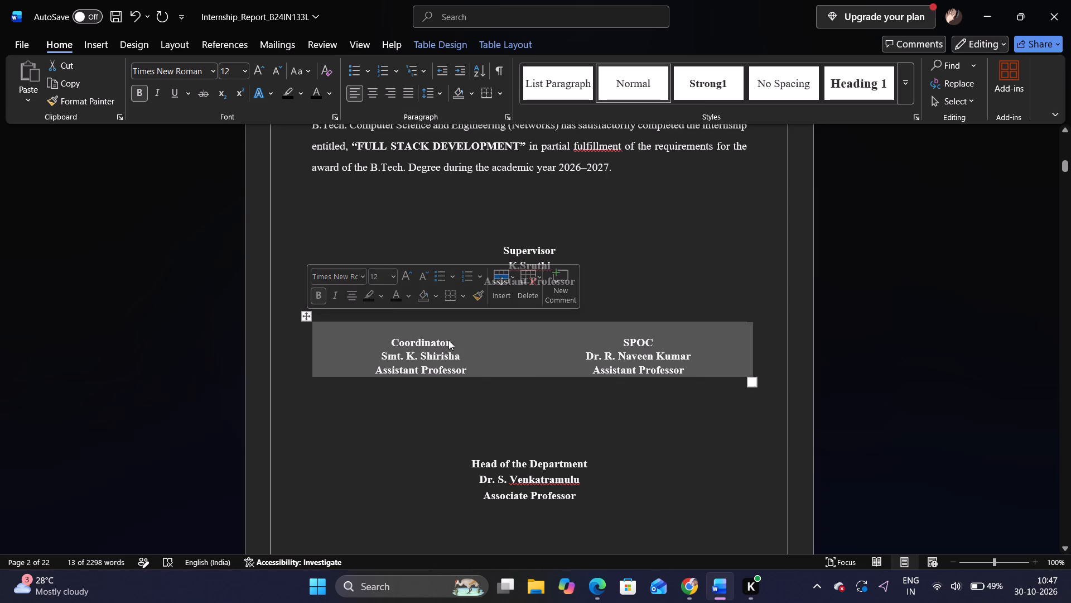
{"action": "left_click", "coordinate": [575, 413]}
Look through the ACKNOWLEDGEMENT, the ABSTRACT and the following pages up to chapter 4 for details that still need correcting.
{"action": "scroll", "coordinate": [575, 413], "scroll_direction": "down", "scroll_amount": 3}
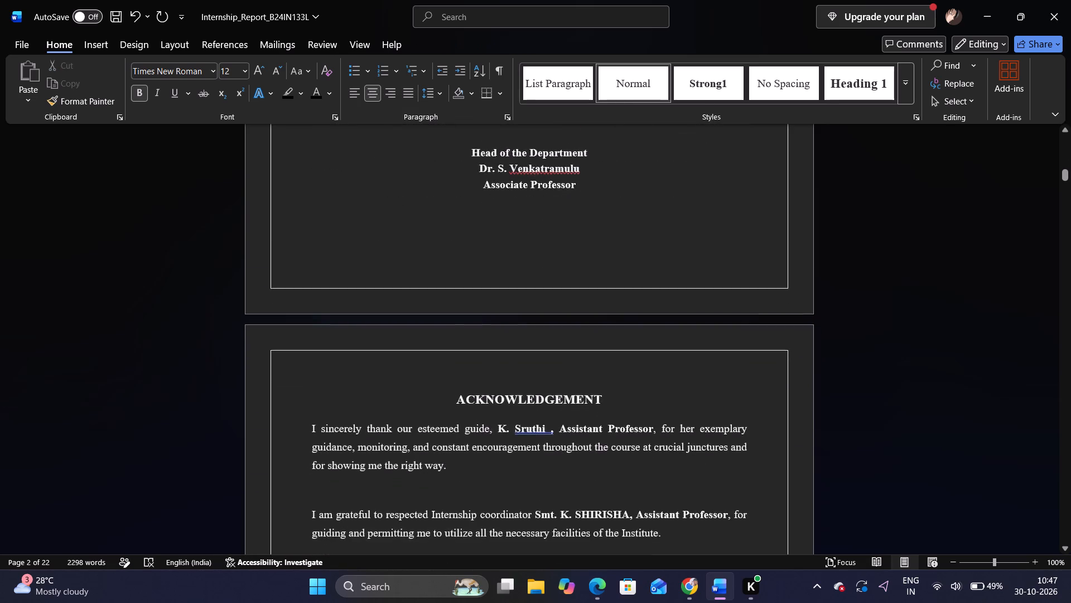
{"action": "scroll", "coordinate": [575, 413], "scroll_direction": "down", "scroll_amount": 2}
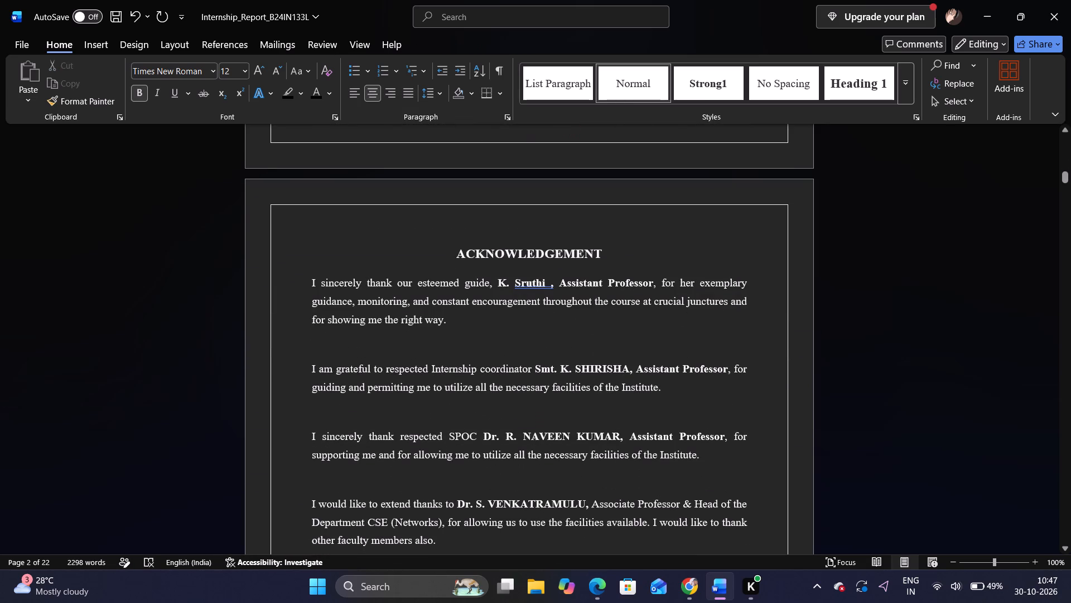
{"action": "scroll", "coordinate": [535, 334], "scroll_direction": "down", "scroll_amount": 7}
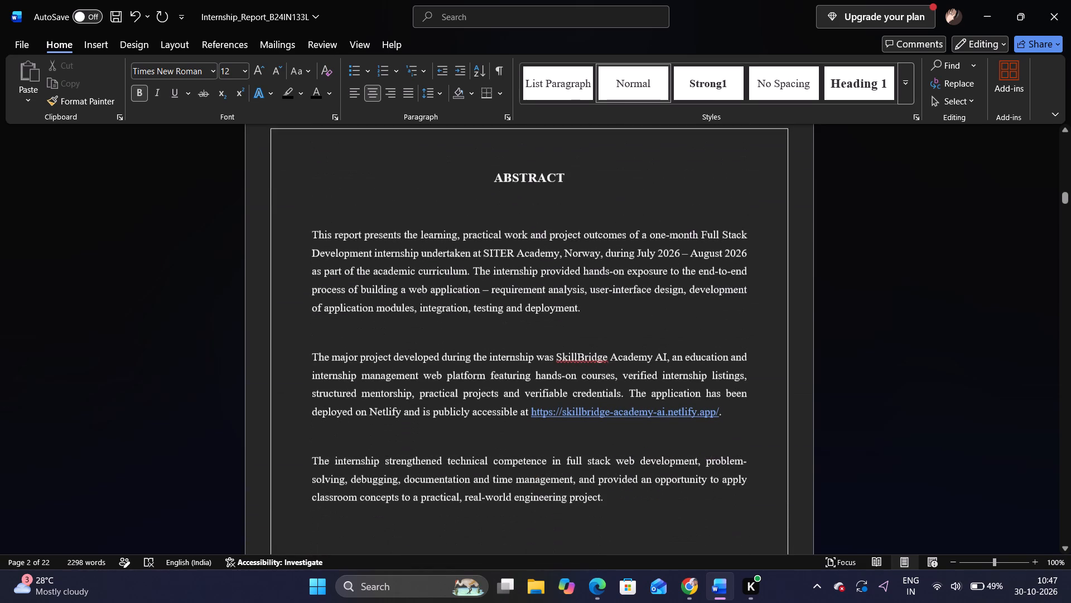
{"action": "scroll", "coordinate": [535, 334], "scroll_direction": "down", "scroll_amount": 7}
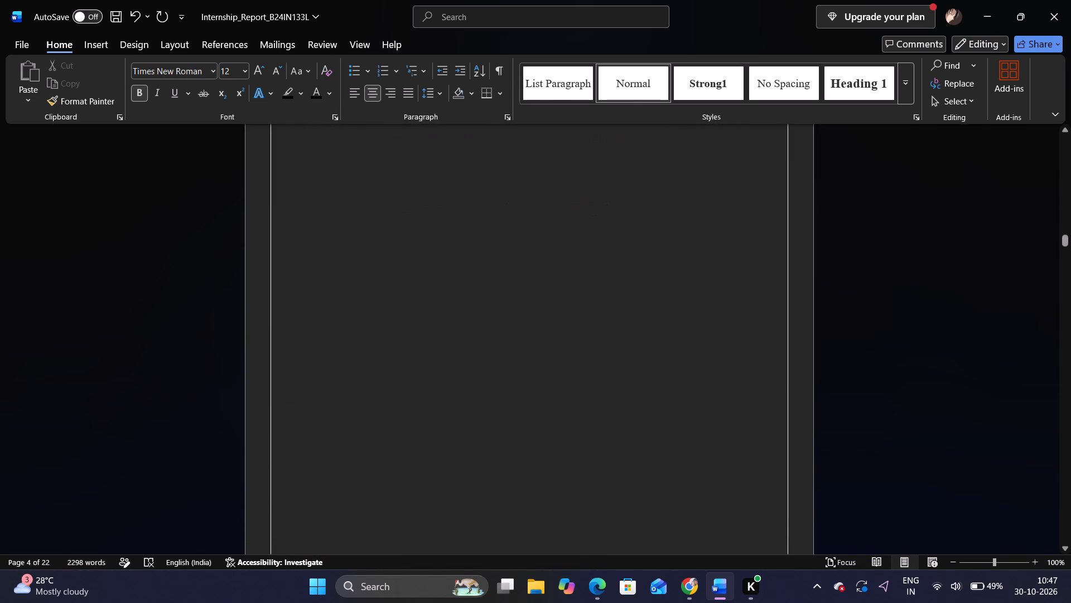
{"action": "scroll", "coordinate": [535, 334], "scroll_direction": "down", "scroll_amount": 13}
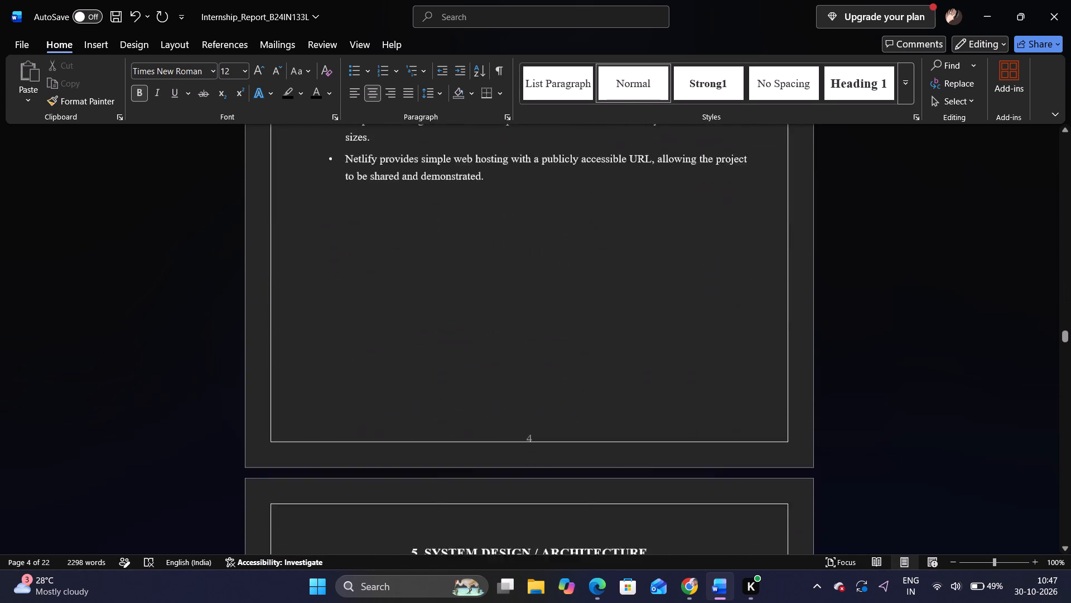
Replace the highlighted backend placeholder in Table 4.1's Backend & Database row with "Local Database".
{"action": "scroll", "coordinate": [535, 334], "scroll_direction": "up", "scroll_amount": 4}
{"action": "left_click", "coordinate": [519, 375]}
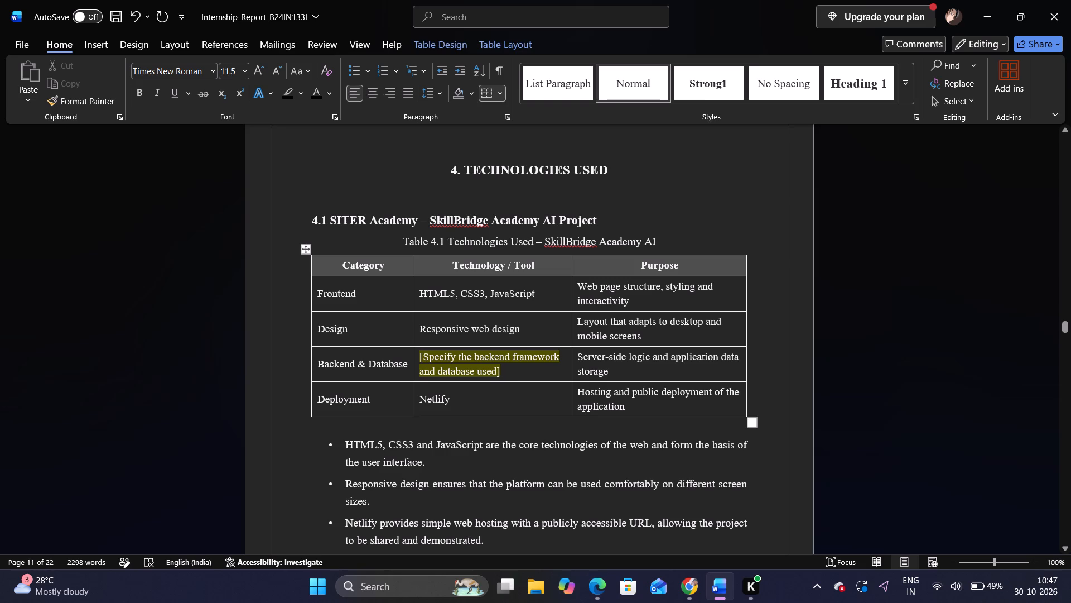
{"action": "left_click_drag", "start_coordinate": [506, 372], "coordinate": [431, 349]}
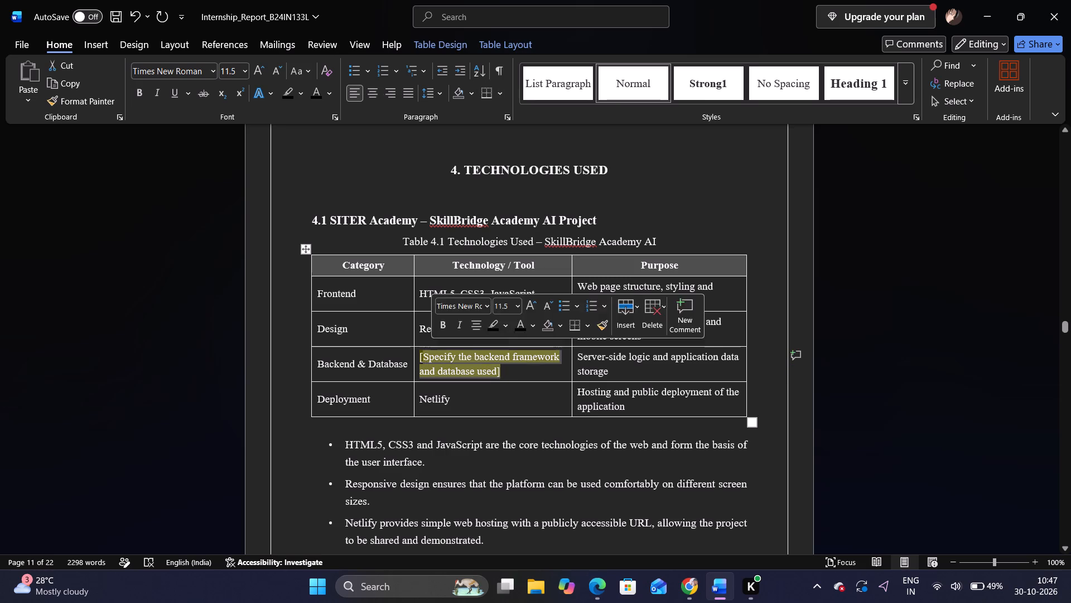
{"action": "key", "text": "BackSpace"}
{"action": "key", "text": "BackSpace"}
{"action": "type", "text": "Loco"}
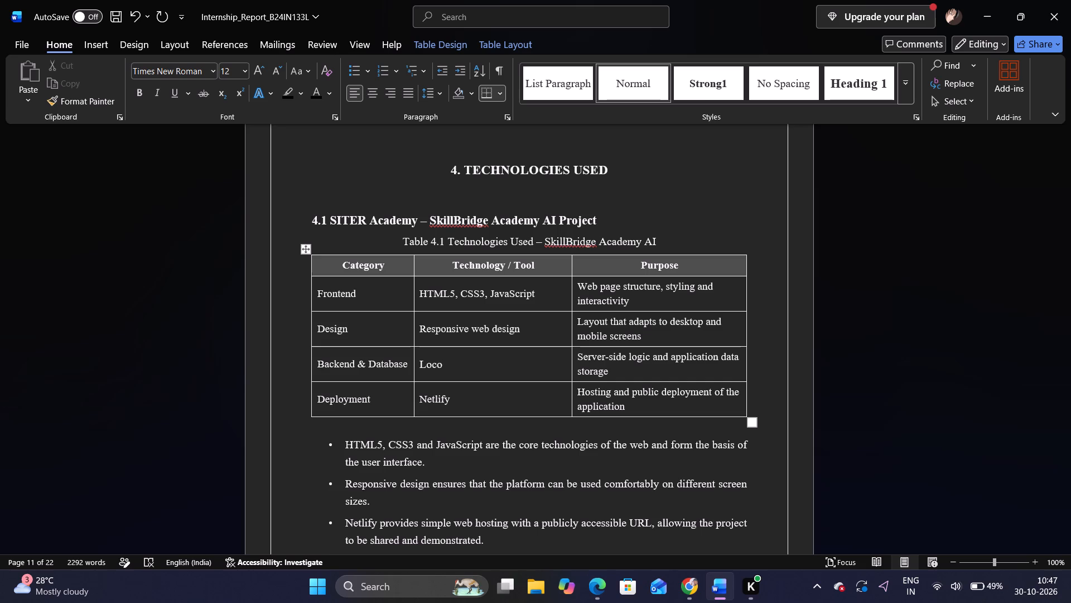
{"action": "key", "text": "a"}
{"action": "key", "text": "BackSpace"}
{"action": "key", "text": "BackSpace"}
{"action": "type", "text": "al"}
{"action": "key", "text": "space"}
{"action": "type", "text": "Da"}
{"action": "type", "text": "tabase"}
Remove the page border from the whole document by setting it to None, following the instructions found on Google.
{"action": "scroll", "coordinate": [307, 452], "scroll_direction": "up", "scroll_amount": 5}
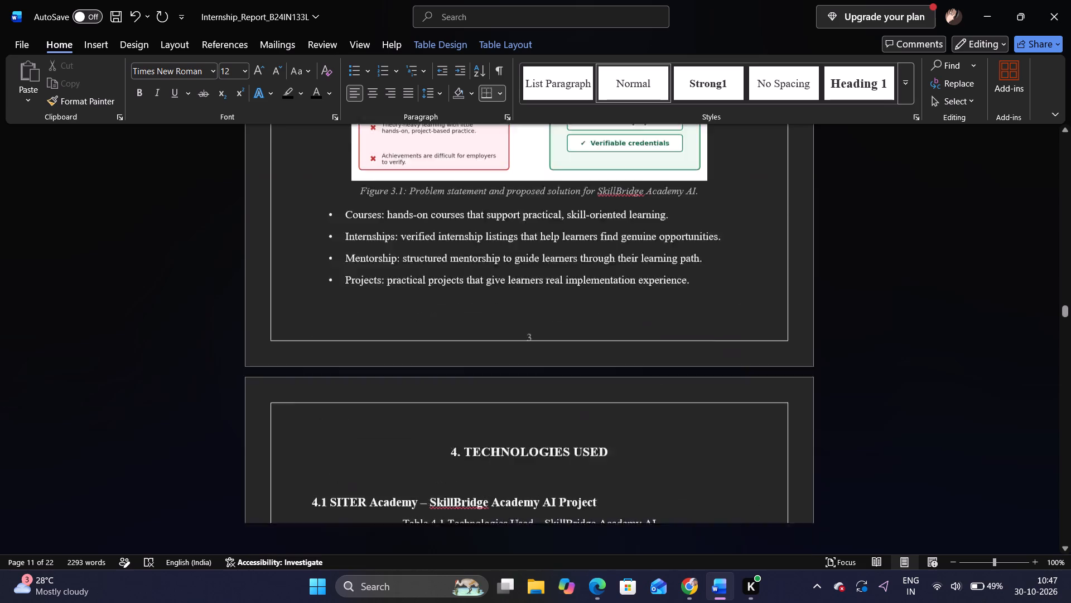
{"action": "scroll", "coordinate": [307, 452], "scroll_direction": "up", "scroll_amount": 20}
{"action": "scroll", "coordinate": [307, 452], "scroll_direction": "up", "scroll_amount": 3}
{"action": "scroll", "coordinate": [248, 353], "scroll_direction": "up", "scroll_amount": 9}
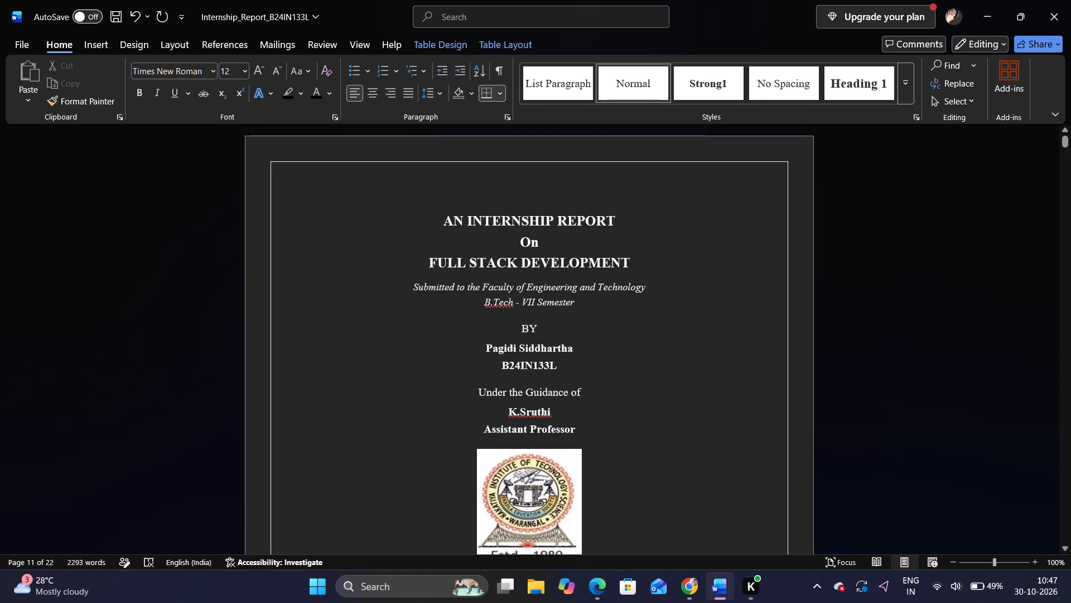
{"action": "left_click", "coordinate": [275, 162]}
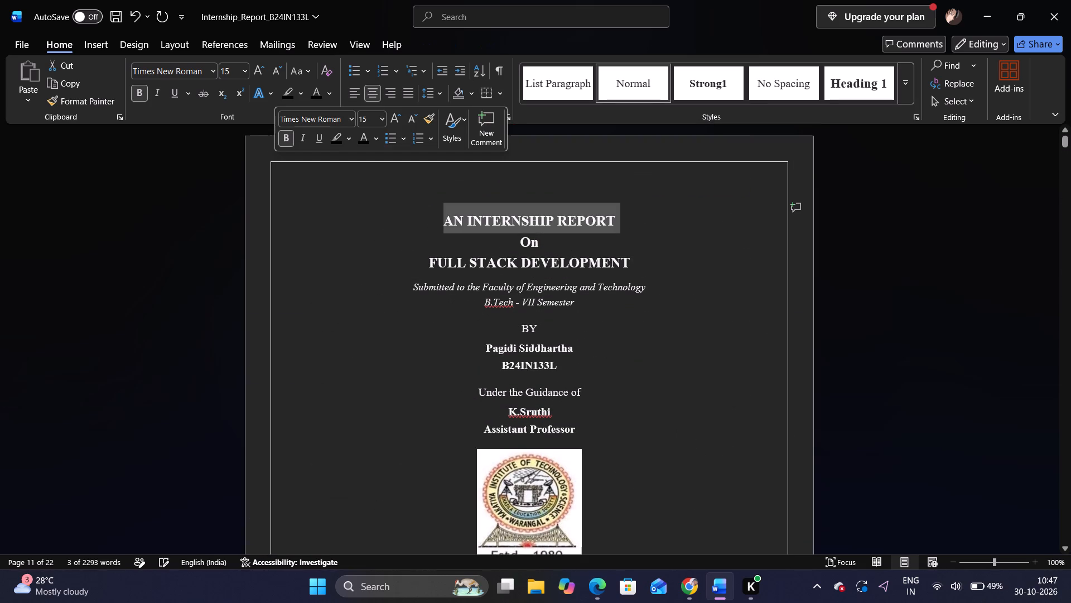
{"action": "left_click", "coordinate": [268, 163]}
{"action": "key", "text": "alt+Tab"}
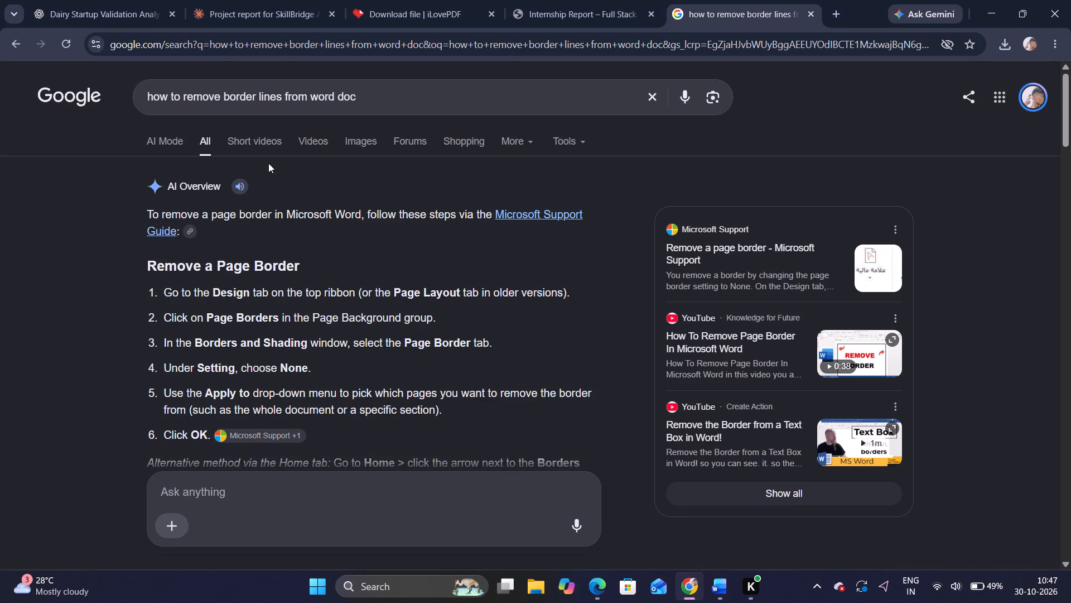
{"action": "key", "text": "alt+Tab"}
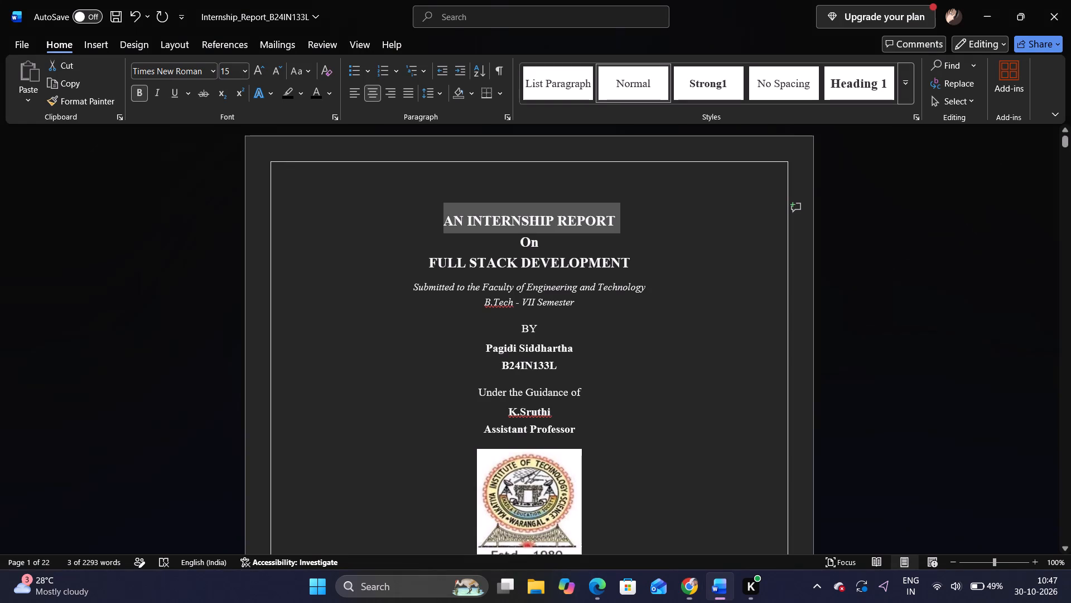
{"action": "left_click", "coordinate": [147, 48]}
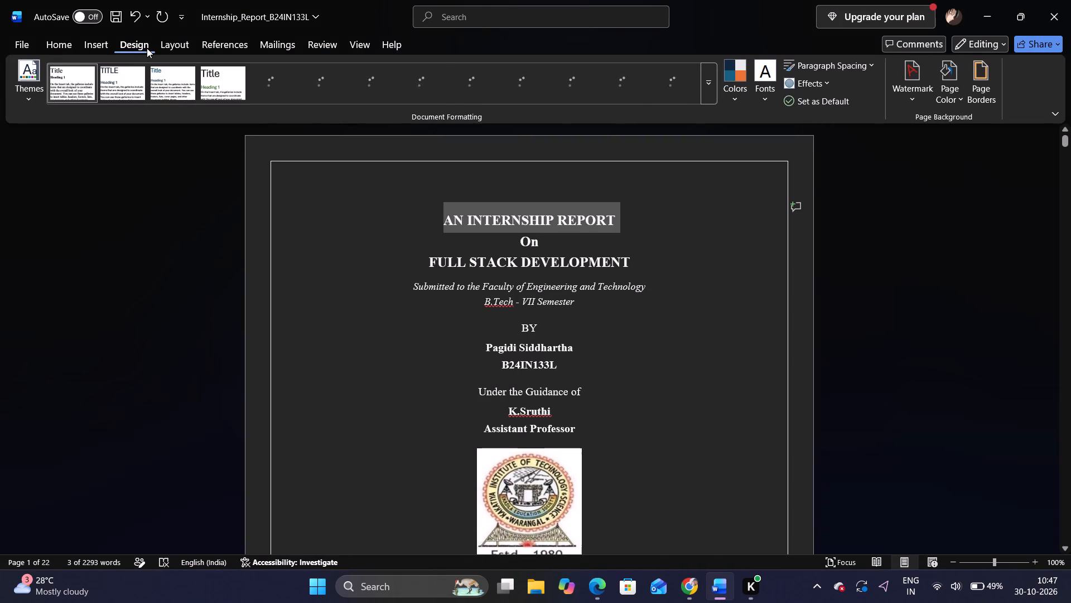
{"action": "key", "text": "alt+Tab"}
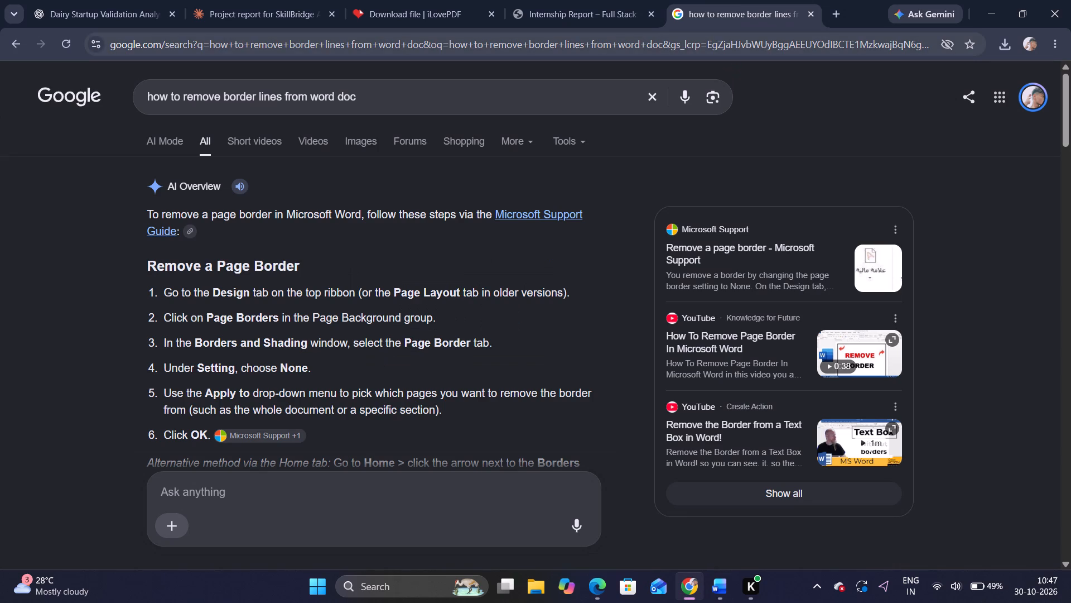
{"action": "key", "text": "alt+Tab"}
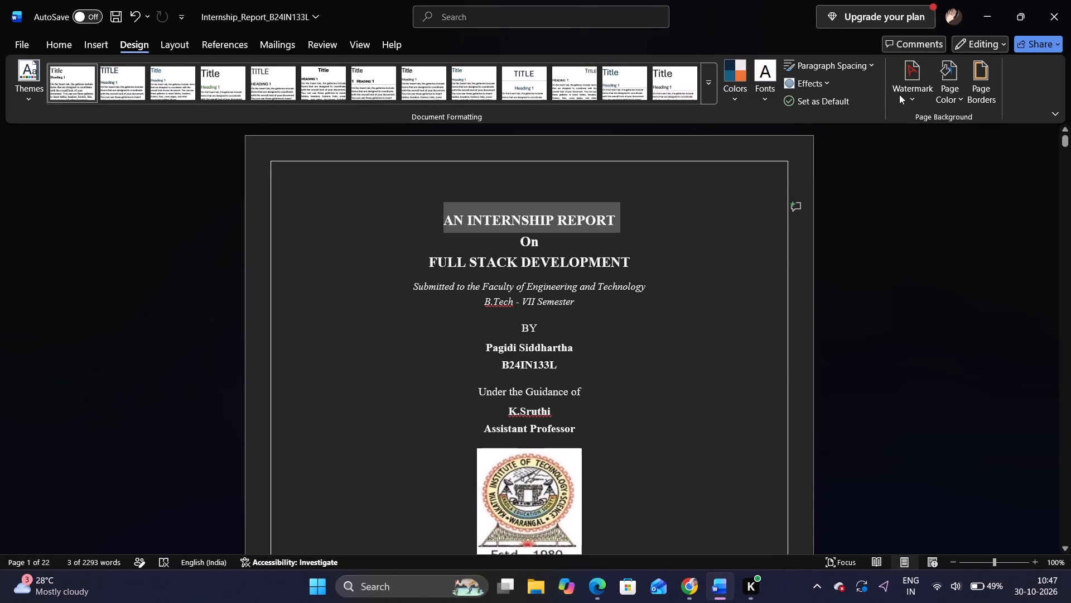
{"action": "left_click", "coordinate": [981, 70]}
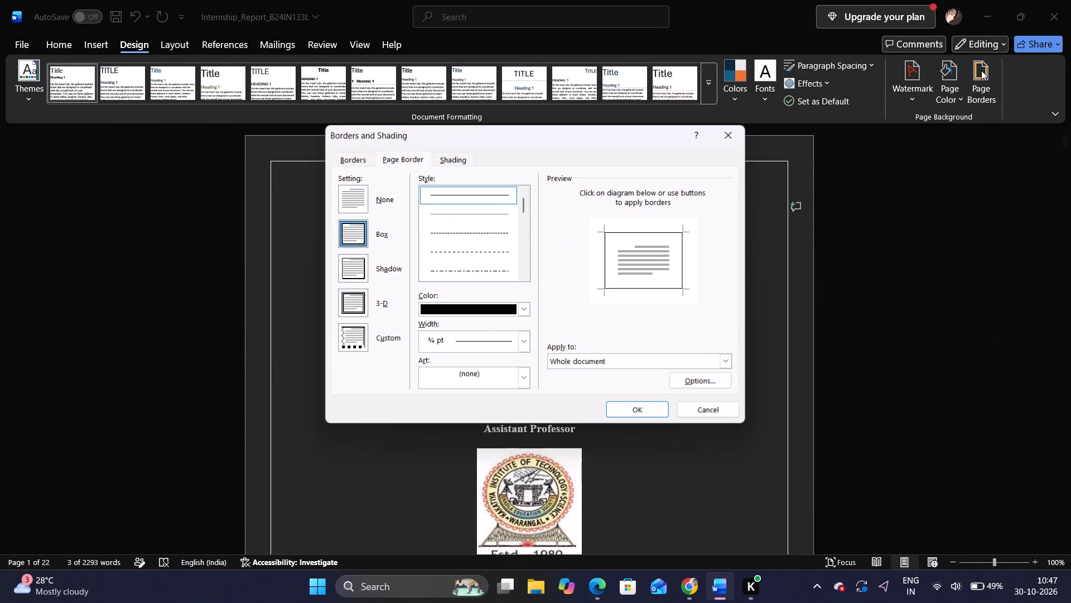
{"action": "key", "text": "alt+Tab"}
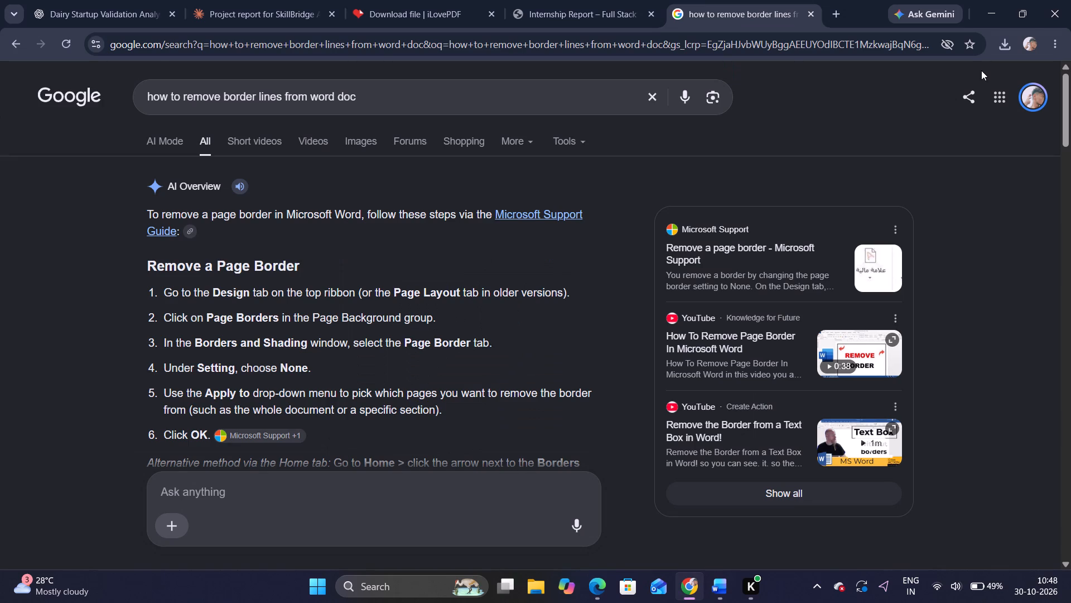
{"action": "key", "text": "alt+Tab"}
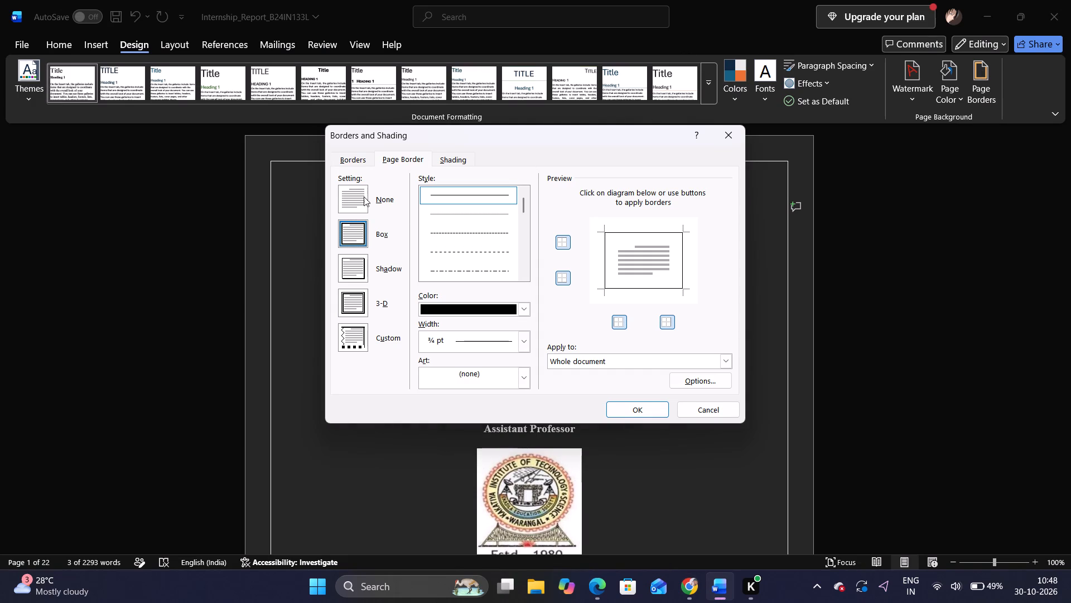
{"action": "left_click", "coordinate": [356, 199]}
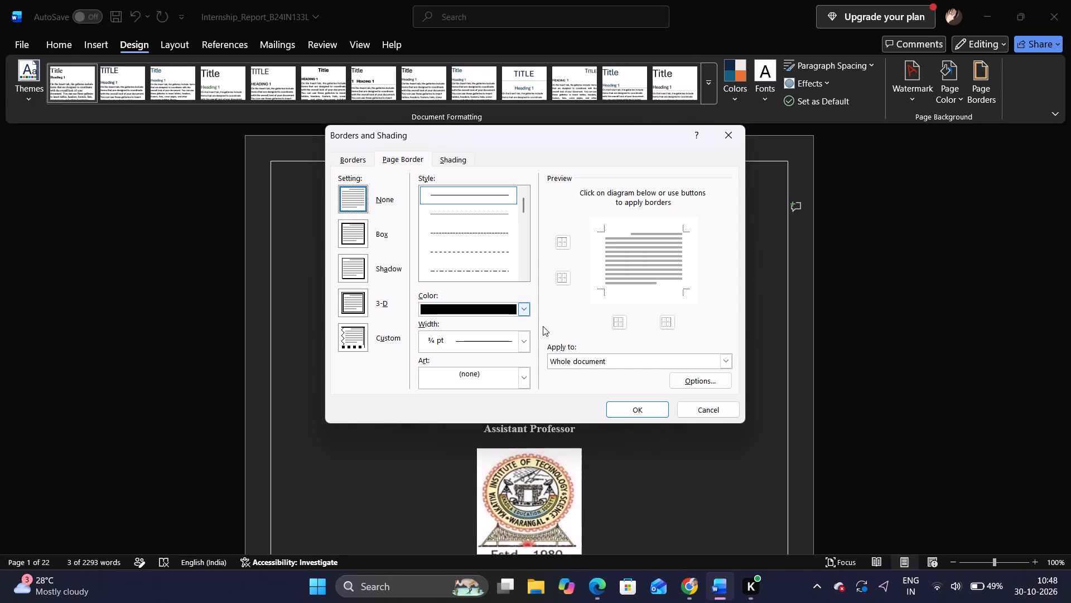
{"action": "left_click", "coordinate": [643, 418]}
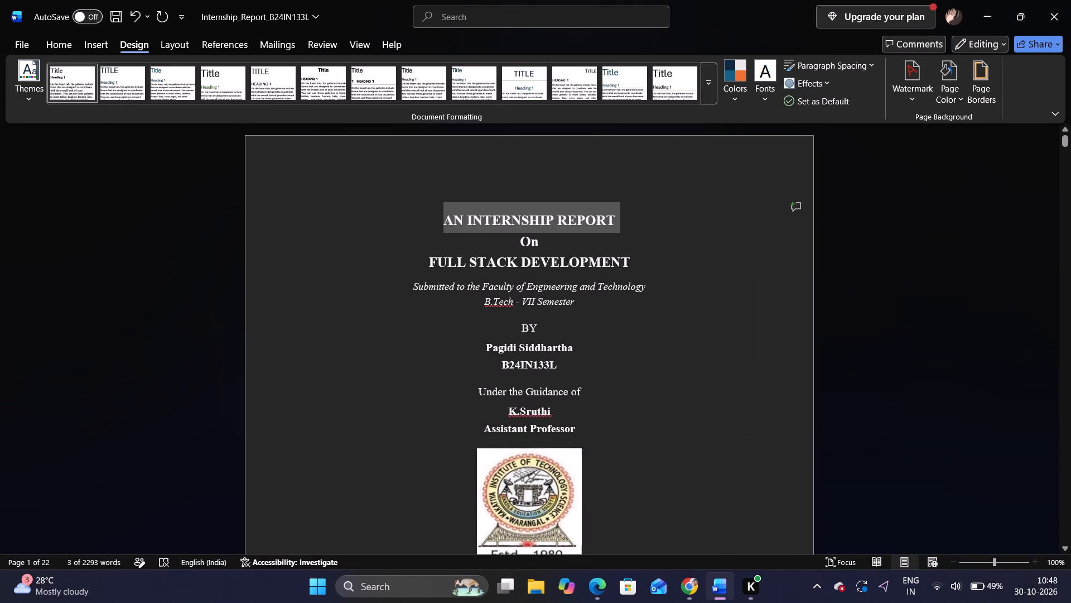
{"action": "left_click", "coordinate": [641, 390]}
Stretch the institute's banner image on the CERTIFICATE page horizontally until it reaches slightly past the text's right margin.
{"action": "scroll", "coordinate": [641, 390], "scroll_direction": "down", "scroll_amount": 1}
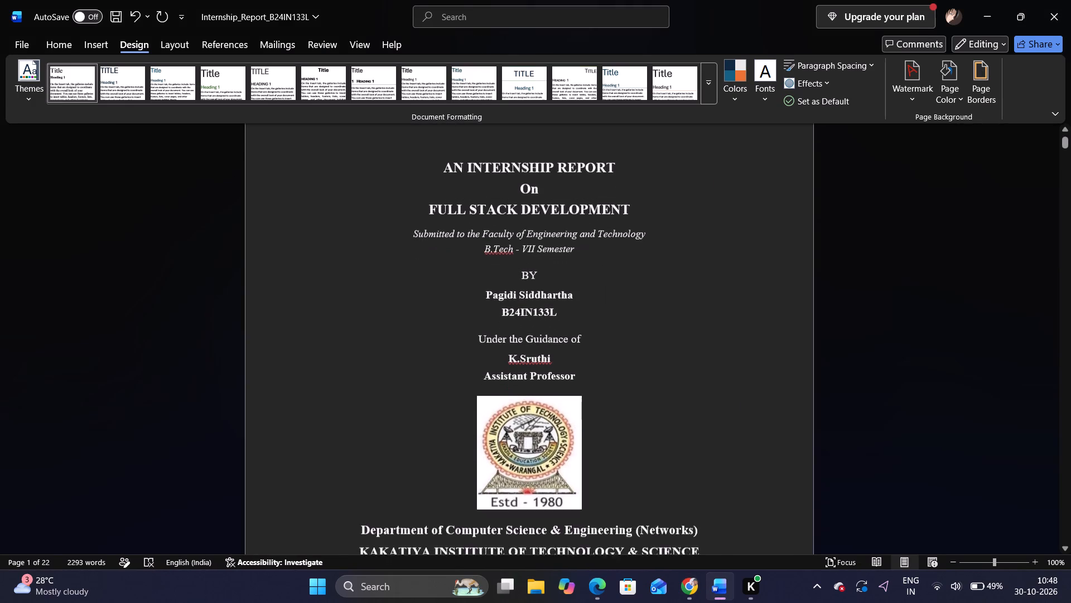
{"action": "scroll", "coordinate": [641, 390], "scroll_direction": "down", "scroll_amount": 8}
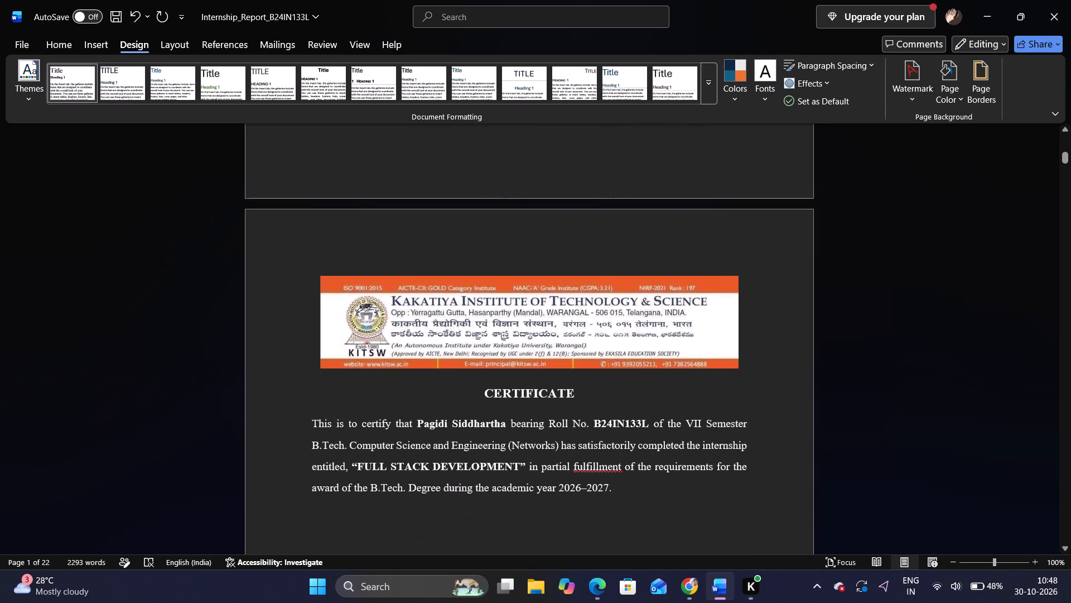
{"action": "left_click", "coordinate": [715, 315]}
{"action": "left_click_drag", "start_coordinate": [746, 323], "coordinate": [738, 322]}
{"action": "left_click", "coordinate": [738, 322]}
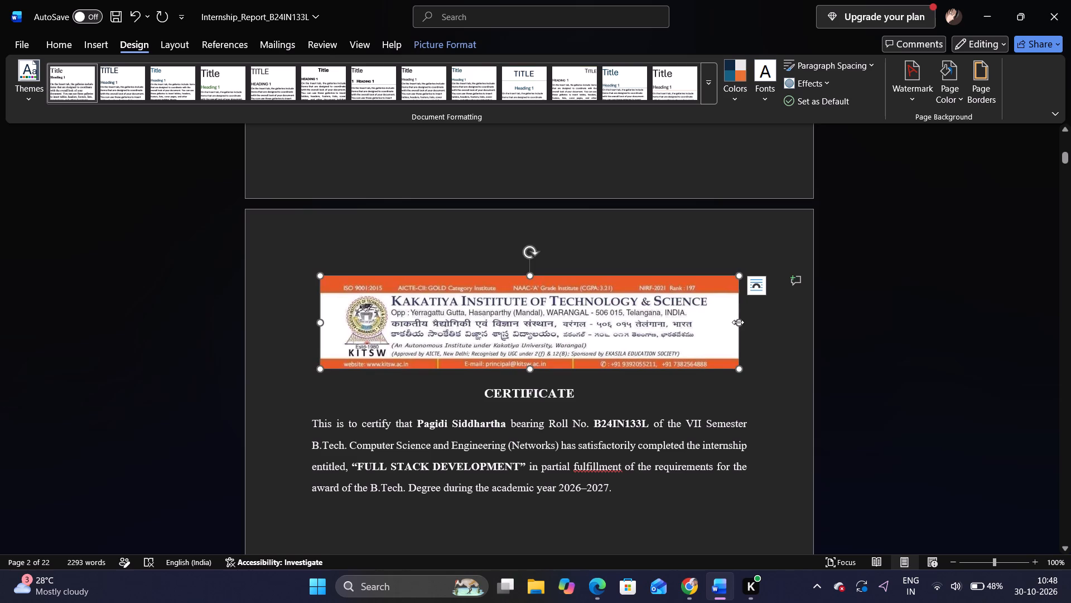
{"action": "left_click_drag", "start_coordinate": [736, 322], "coordinate": [837, 319]}
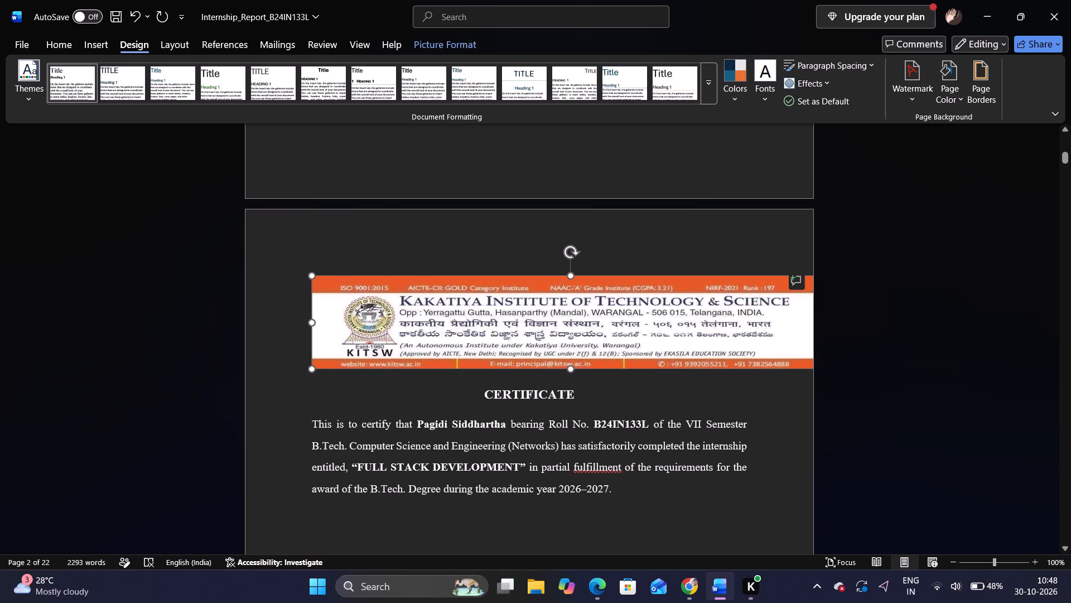
{"action": "left_click_drag", "start_coordinate": [837, 319], "coordinate": [785, 321]}
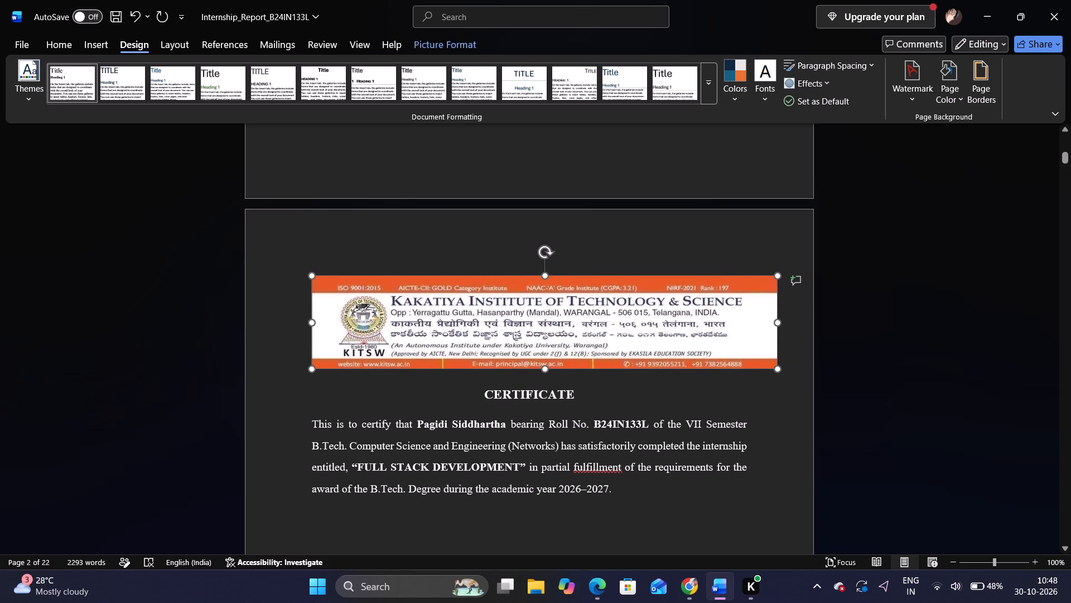
{"action": "left_click_drag", "start_coordinate": [785, 321], "coordinate": [771, 321]}
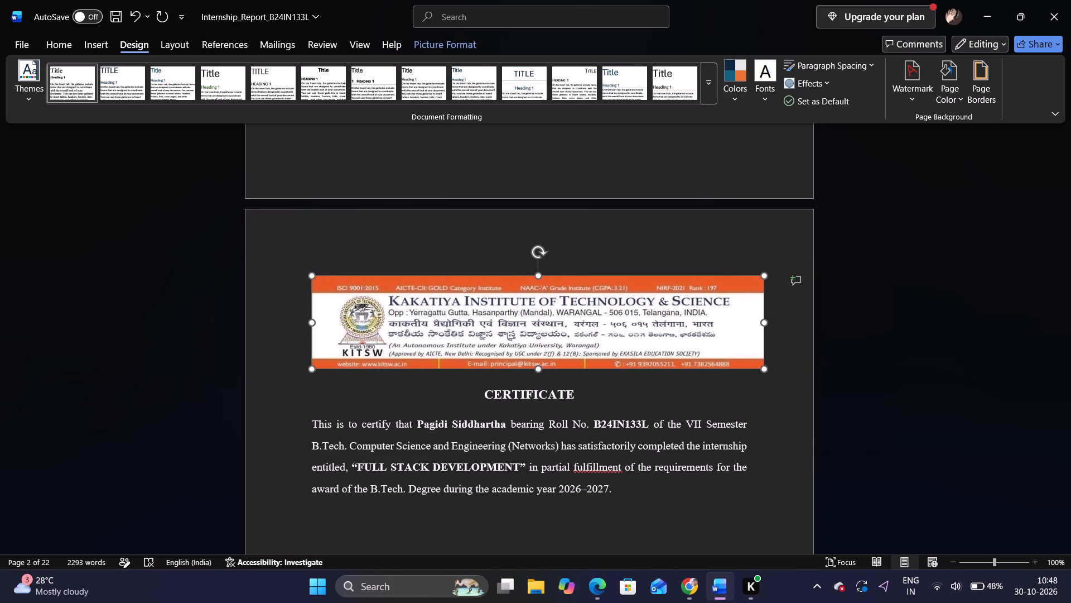
Narrow the institute's banner image on the CERTIFICATE page until its edge roughly meets the text's right margin.
{"action": "left_click_drag", "start_coordinate": [771, 321], "coordinate": [759, 323]}
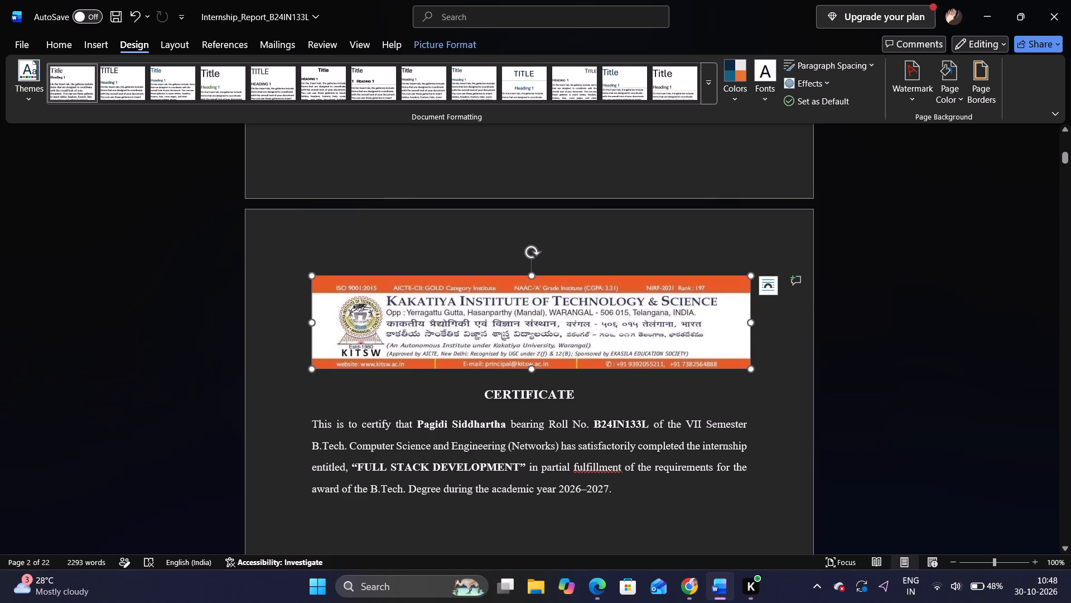
{"action": "left_click", "coordinate": [560, 391]}
Replace the CERTIFICATE heading's centring with tab indents so that it sits roughly in the middle beneath the banner.
{"action": "left_click", "coordinate": [477, 393]}
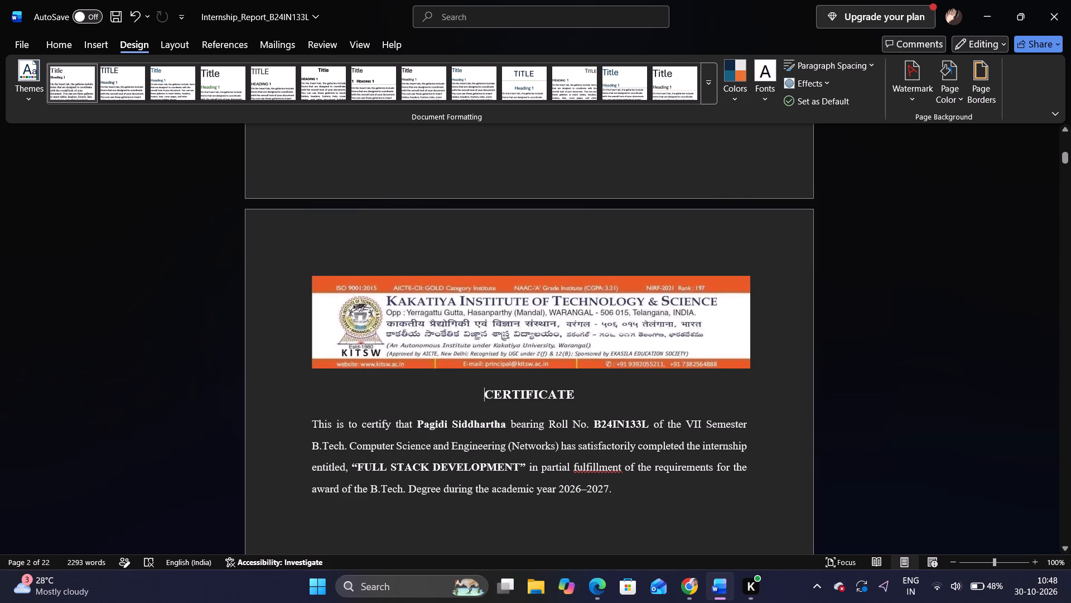
{"action": "key", "text": "Tab"}
{"action": "key", "text": "Return"}
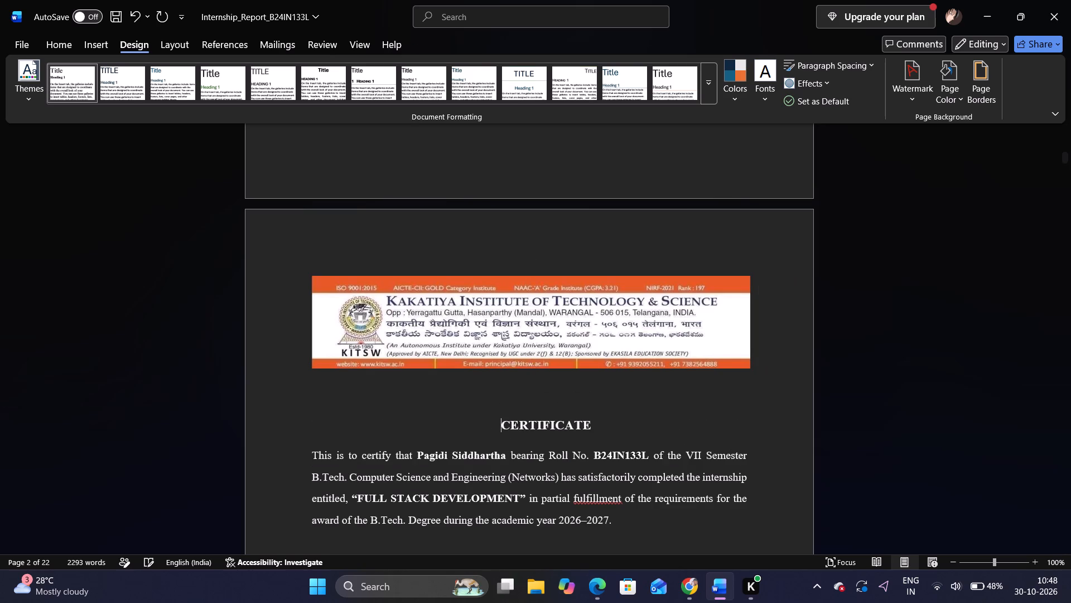
{"action": "key", "text": "BackSpace"}
{"action": "key", "text": "BackSpace"}
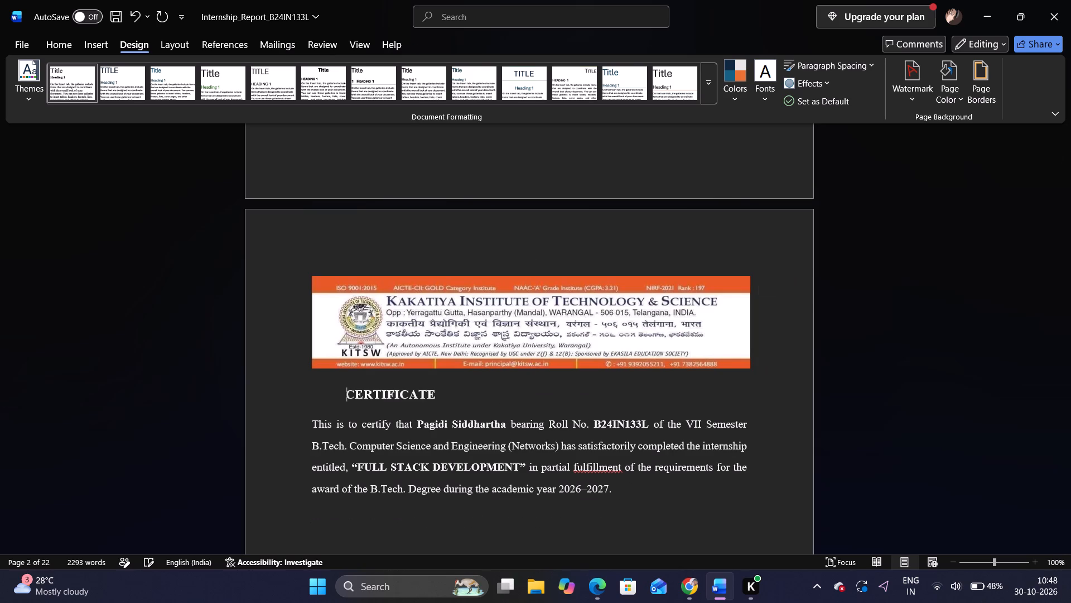
{"action": "key", "text": "Tab"}
{"action": "key", "text": "Tab"}
{"action": "key", "text": "Tab"}
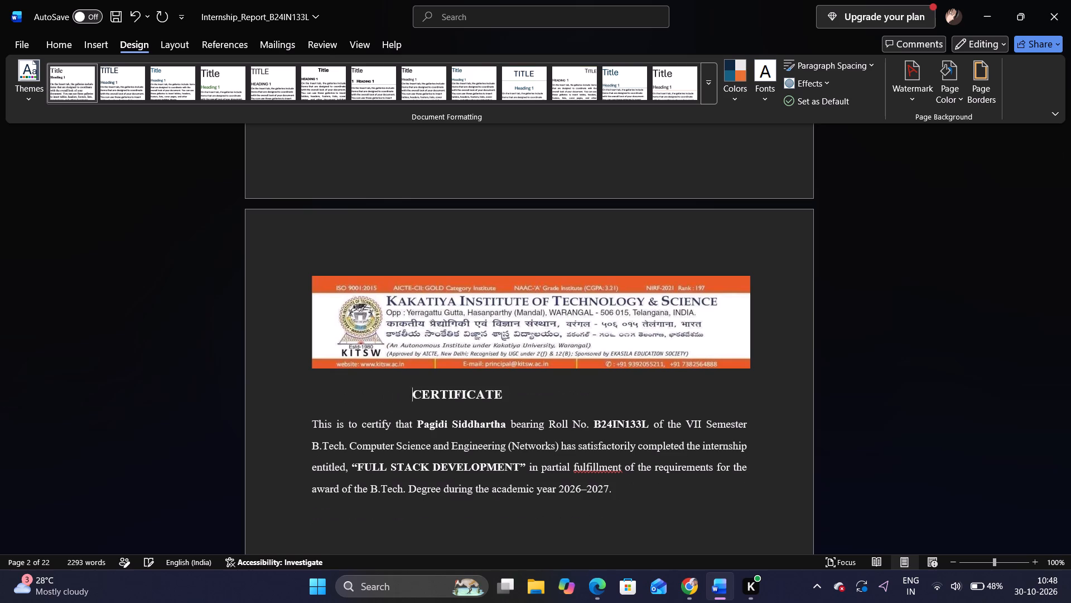
{"action": "key", "text": "Tab"}
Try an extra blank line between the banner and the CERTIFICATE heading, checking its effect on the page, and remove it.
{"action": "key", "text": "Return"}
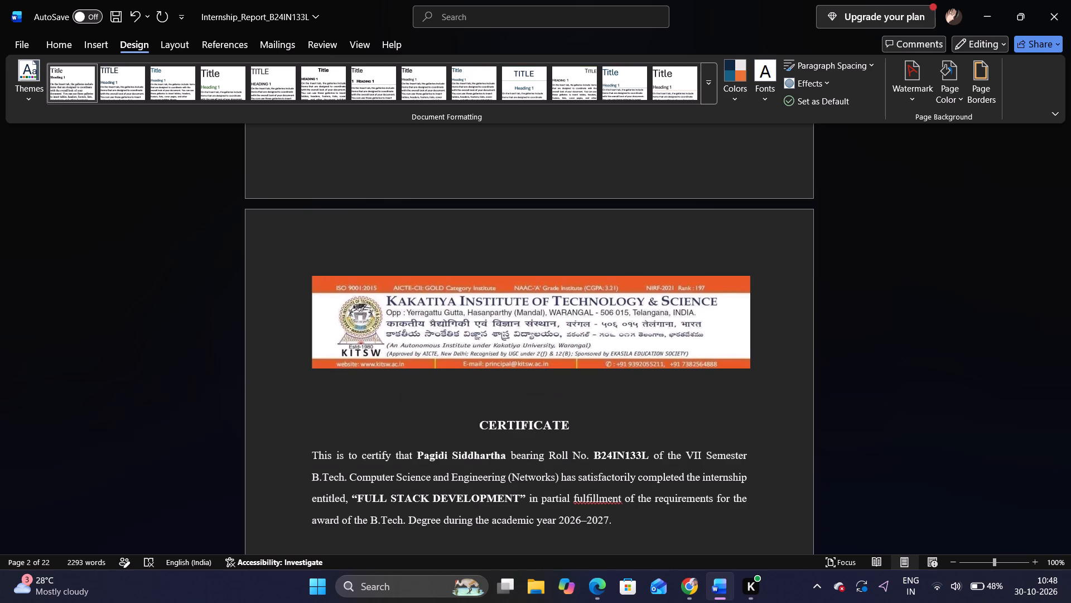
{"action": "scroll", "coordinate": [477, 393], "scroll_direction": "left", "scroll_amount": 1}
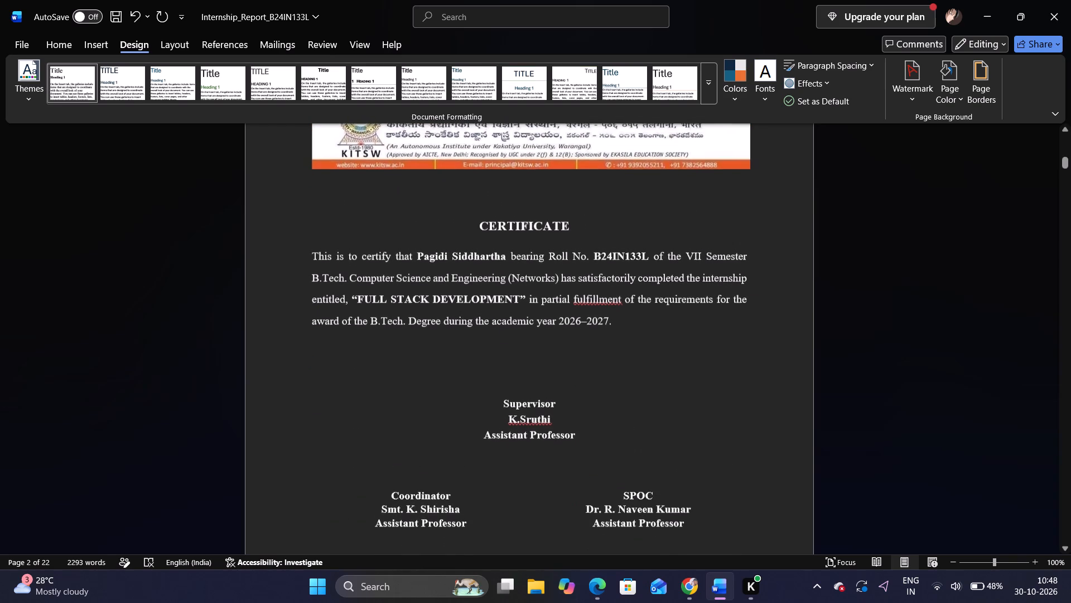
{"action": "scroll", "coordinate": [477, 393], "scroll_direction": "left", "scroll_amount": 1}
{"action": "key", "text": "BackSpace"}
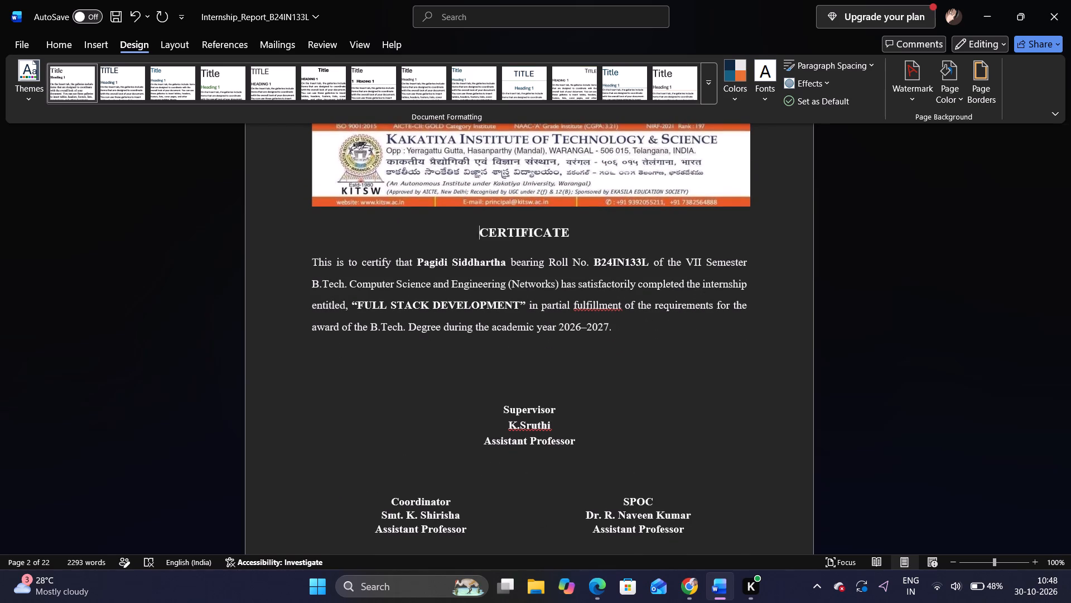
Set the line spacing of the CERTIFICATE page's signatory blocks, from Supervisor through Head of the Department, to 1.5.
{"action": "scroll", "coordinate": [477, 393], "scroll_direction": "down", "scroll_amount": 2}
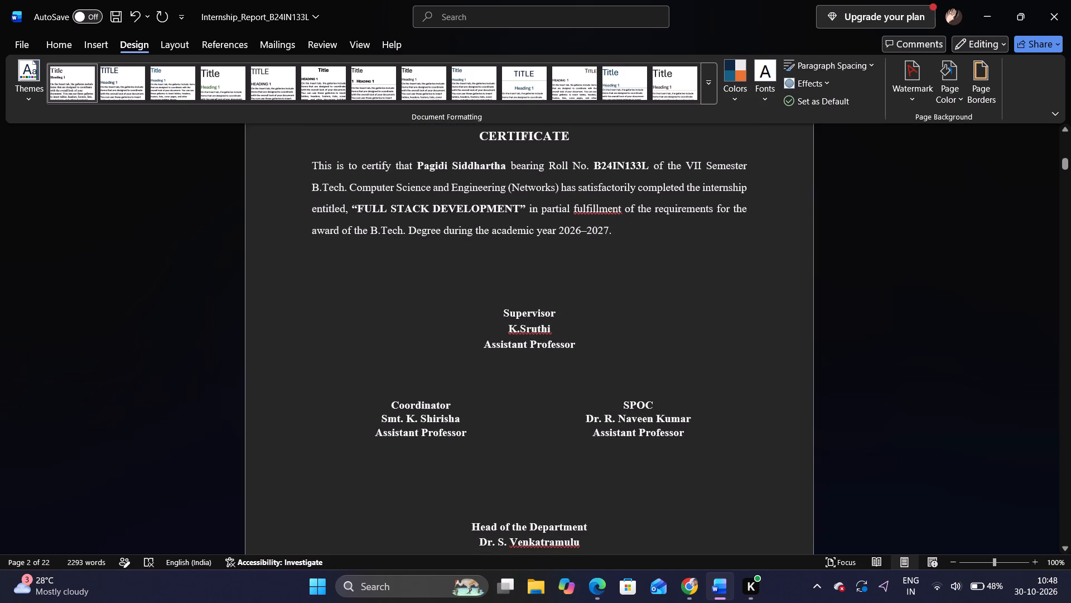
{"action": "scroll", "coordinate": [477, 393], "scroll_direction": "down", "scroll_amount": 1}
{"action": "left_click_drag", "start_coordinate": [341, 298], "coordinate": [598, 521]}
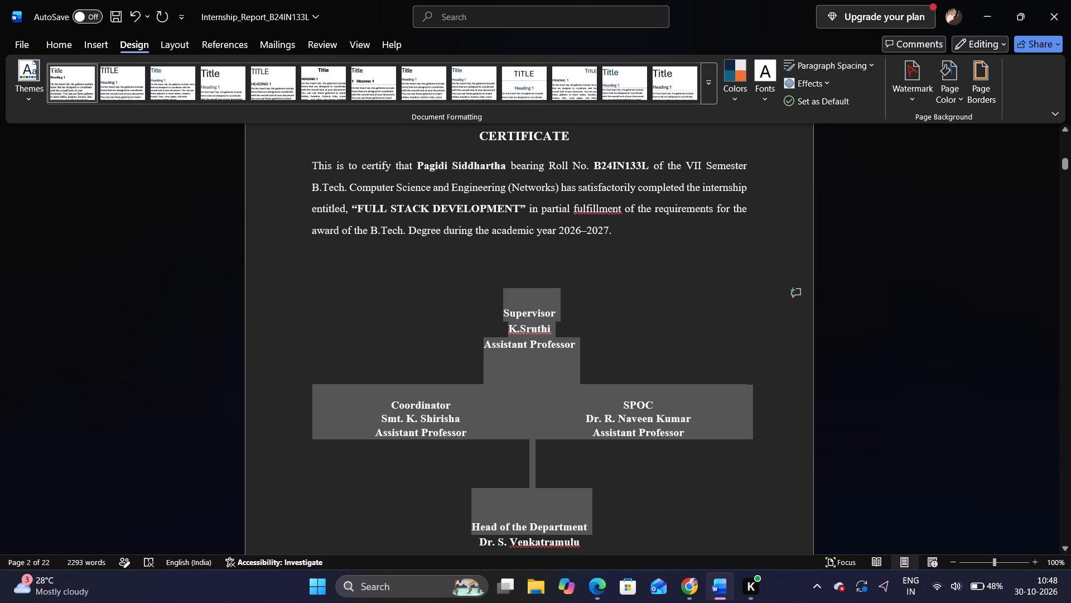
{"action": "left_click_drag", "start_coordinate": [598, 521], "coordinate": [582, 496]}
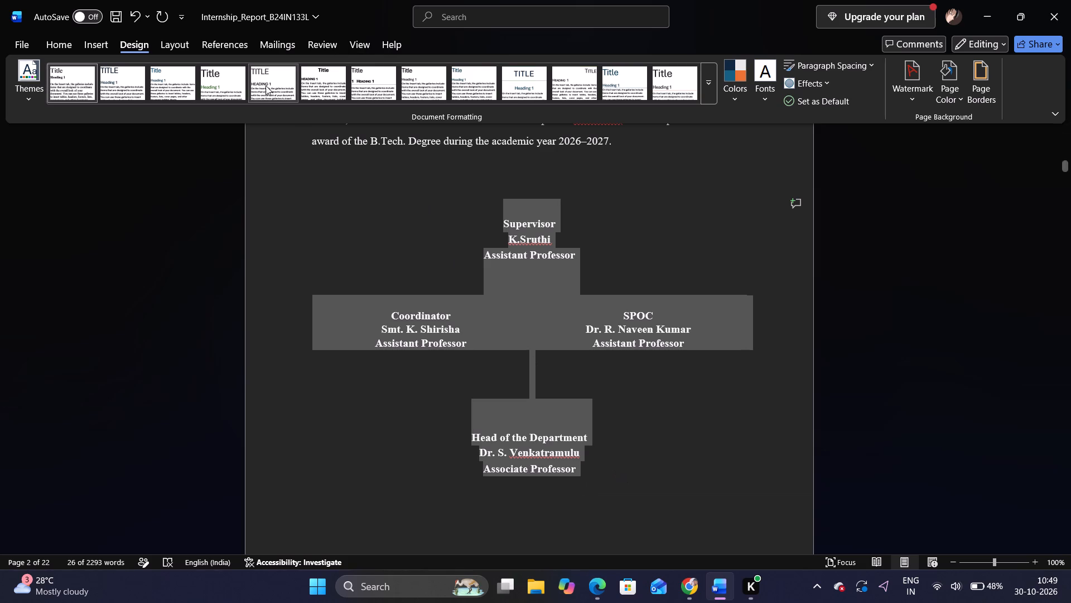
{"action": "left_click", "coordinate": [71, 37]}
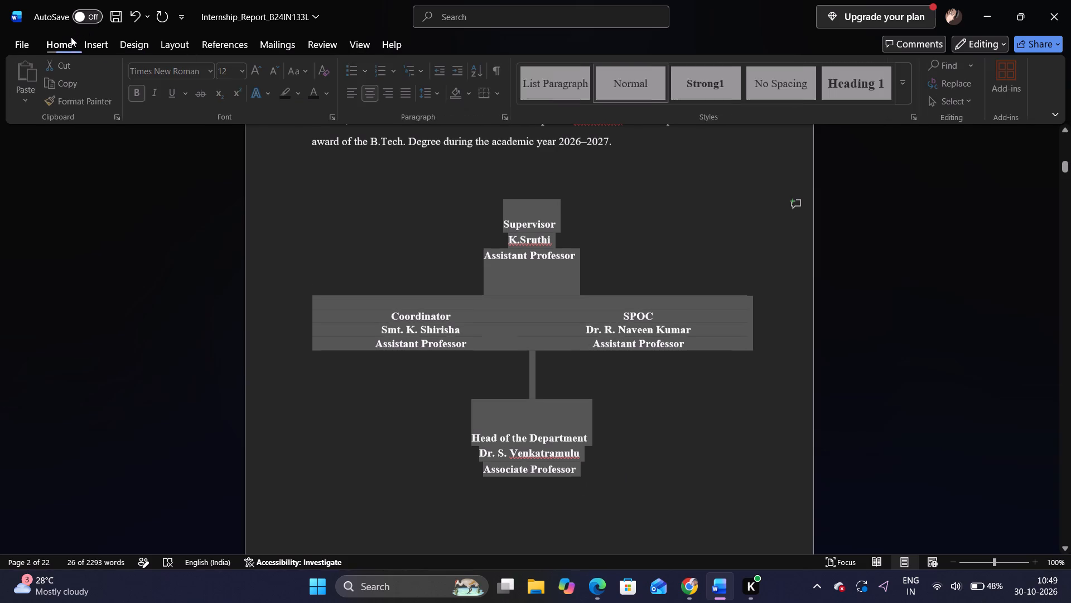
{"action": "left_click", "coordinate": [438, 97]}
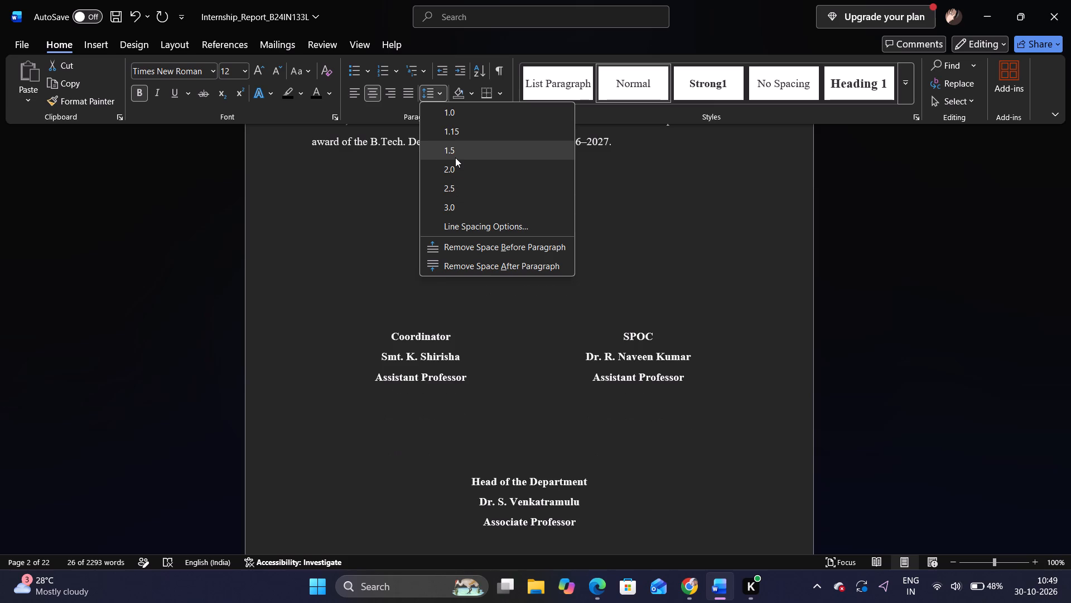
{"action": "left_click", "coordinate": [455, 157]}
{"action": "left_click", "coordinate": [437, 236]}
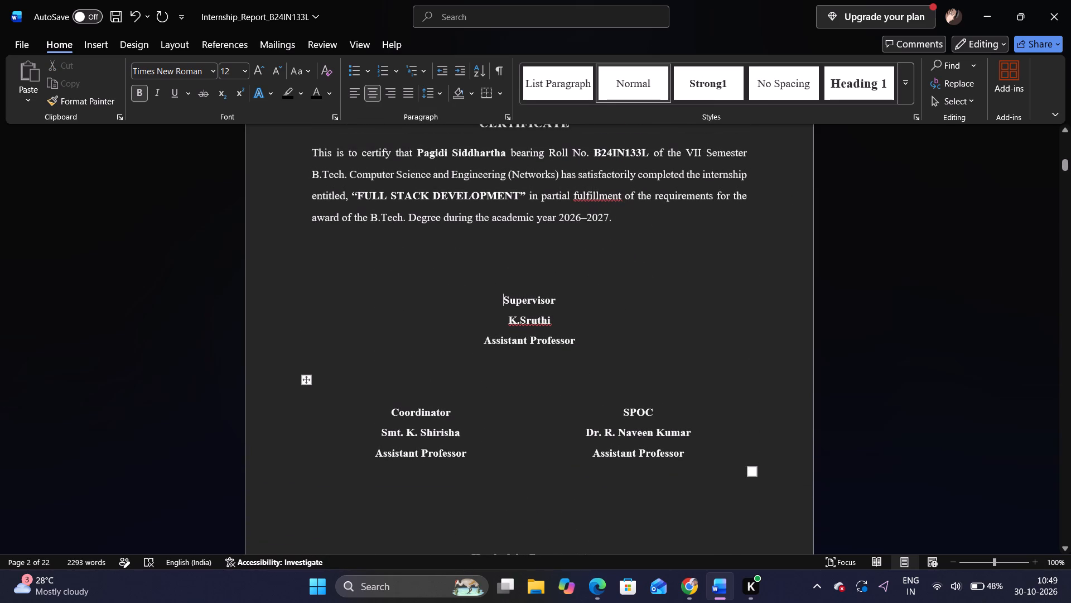
Set the line spacing of all signatory blocks on the CERTIFICATE page, from Supervisor through Head of the Department, to 1.15.
{"action": "left_click", "coordinate": [320, 286]}
{"action": "left_click_drag", "start_coordinate": [320, 286], "coordinate": [540, 495]}
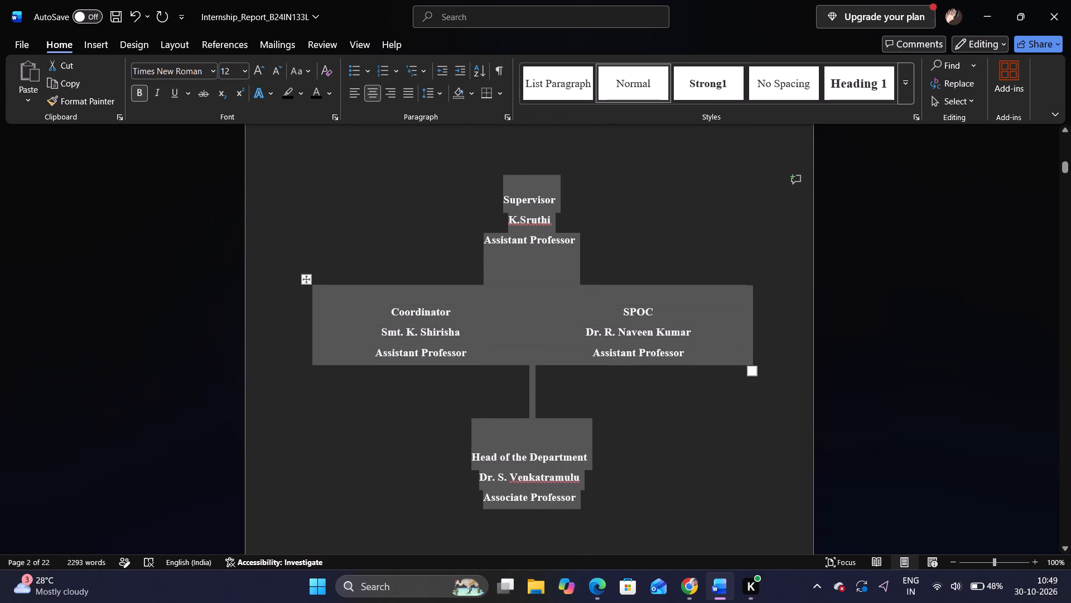
{"action": "left_click", "coordinate": [438, 82]}
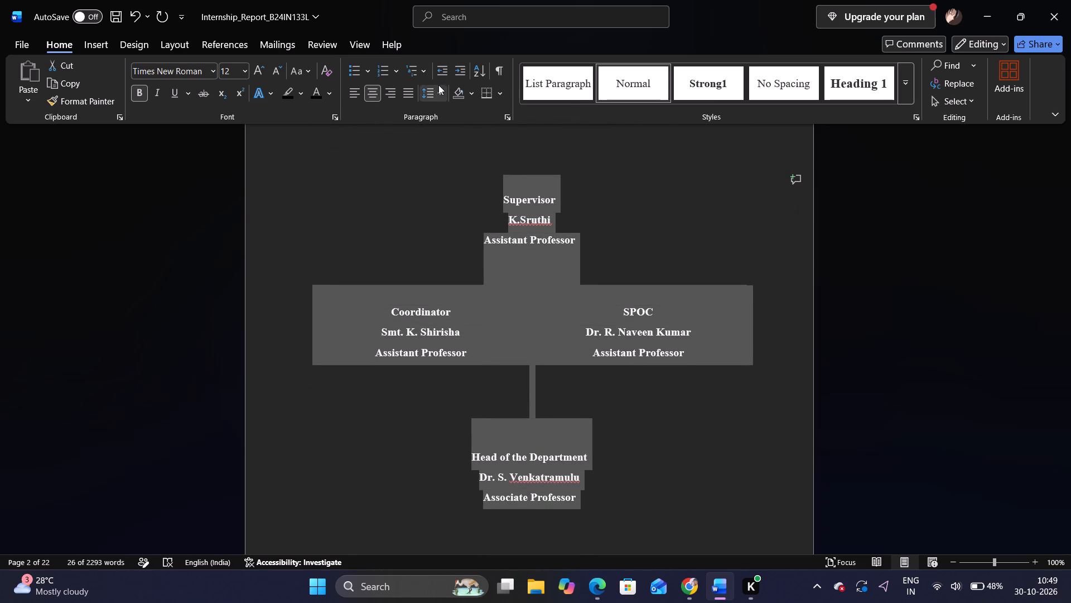
{"action": "left_click", "coordinate": [438, 85]}
{"action": "left_click", "coordinate": [456, 126]}
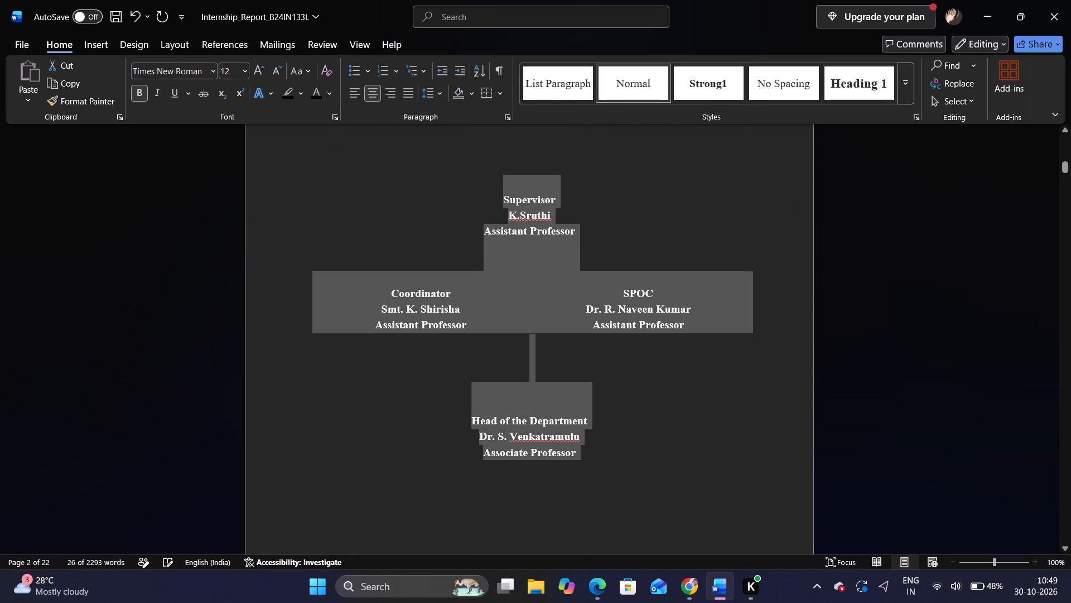
{"action": "left_click", "coordinate": [653, 396]}
Review the layout from the end of the CERTIFICATE page through the ACKNOWLEDGEMENT, ABSTRACT, contents and lists to chapter 2, Objectives of Internship.
{"action": "scroll", "coordinate": [653, 396], "scroll_direction": "down", "scroll_amount": 2}
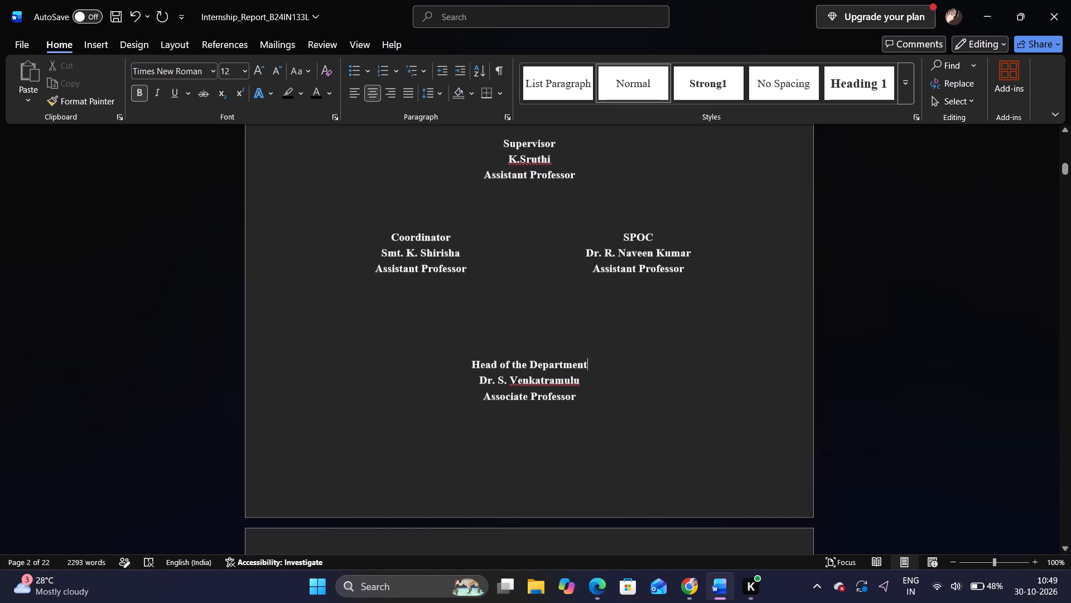
{"action": "scroll", "coordinate": [653, 396], "scroll_direction": "down", "scroll_amount": 3}
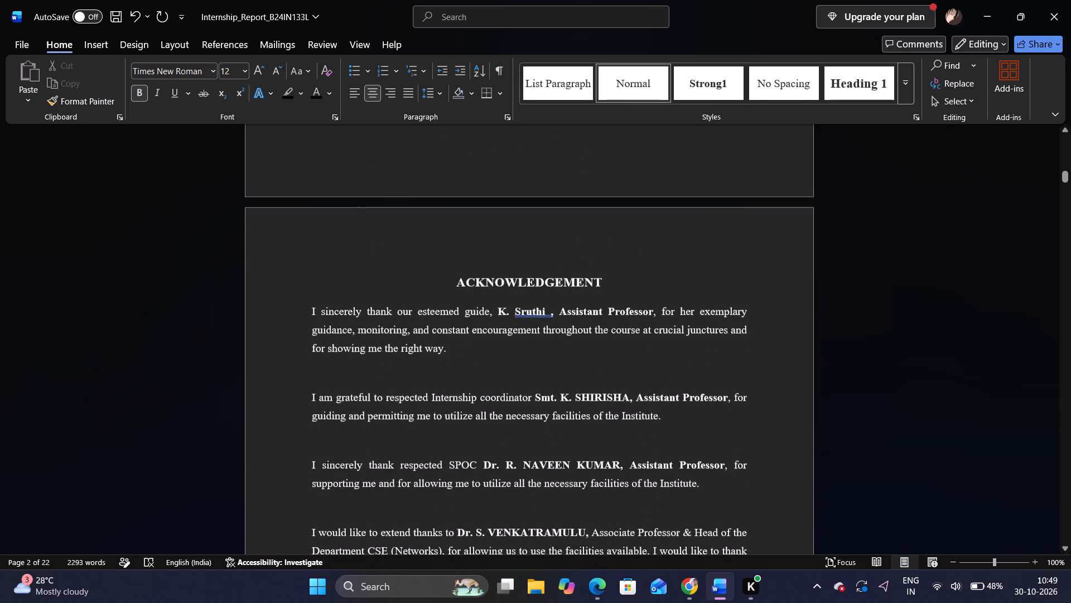
{"action": "left_click", "coordinate": [545, 320]}
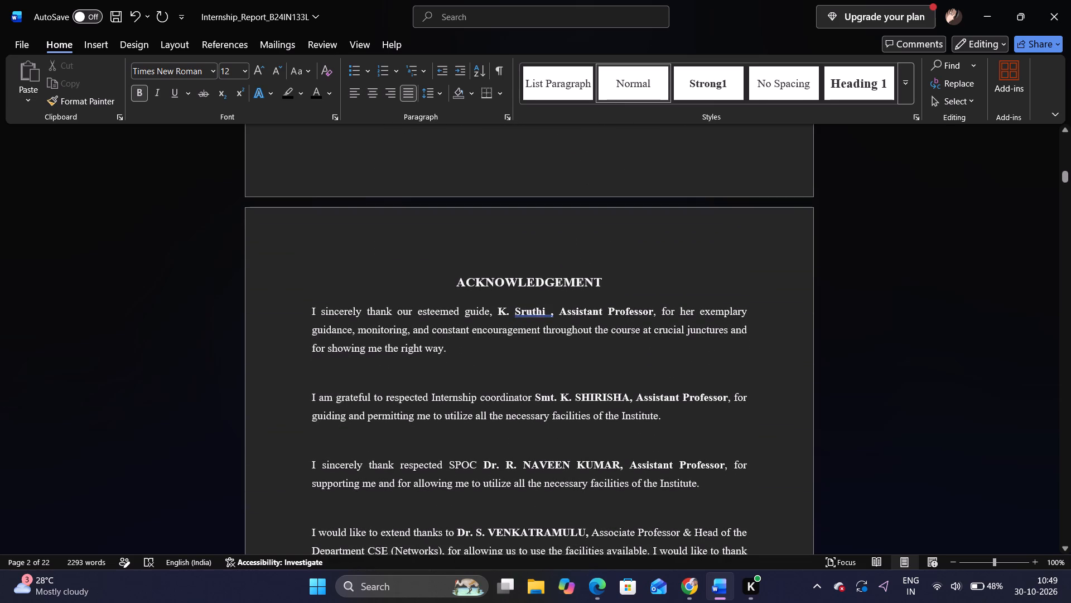
{"action": "scroll", "coordinate": [509, 455], "scroll_direction": "down", "scroll_amount": 2}
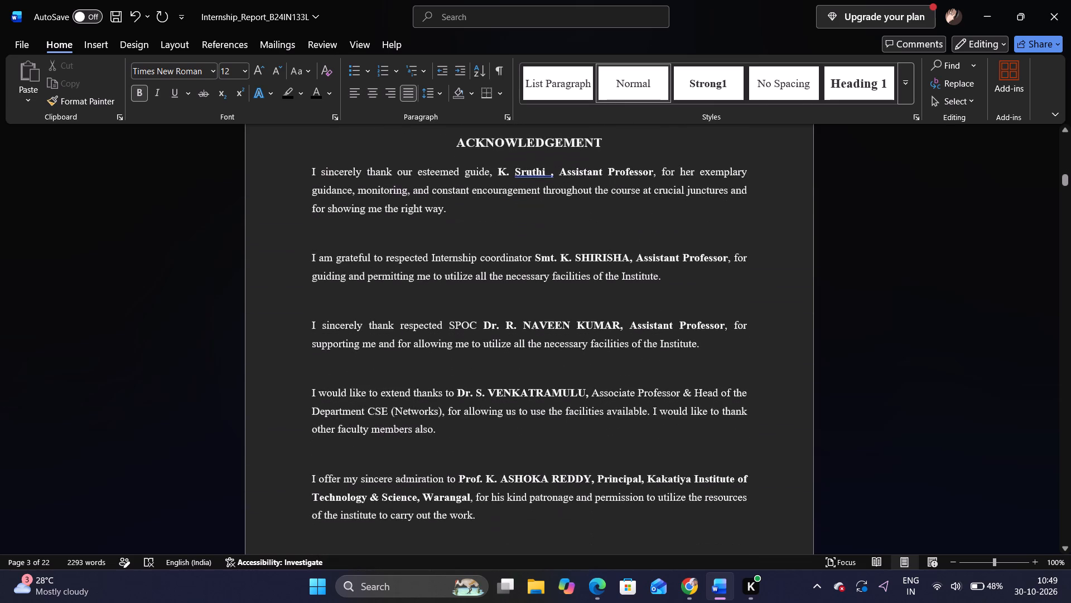
{"action": "scroll", "coordinate": [509, 455], "scroll_direction": "down", "scroll_amount": 6}
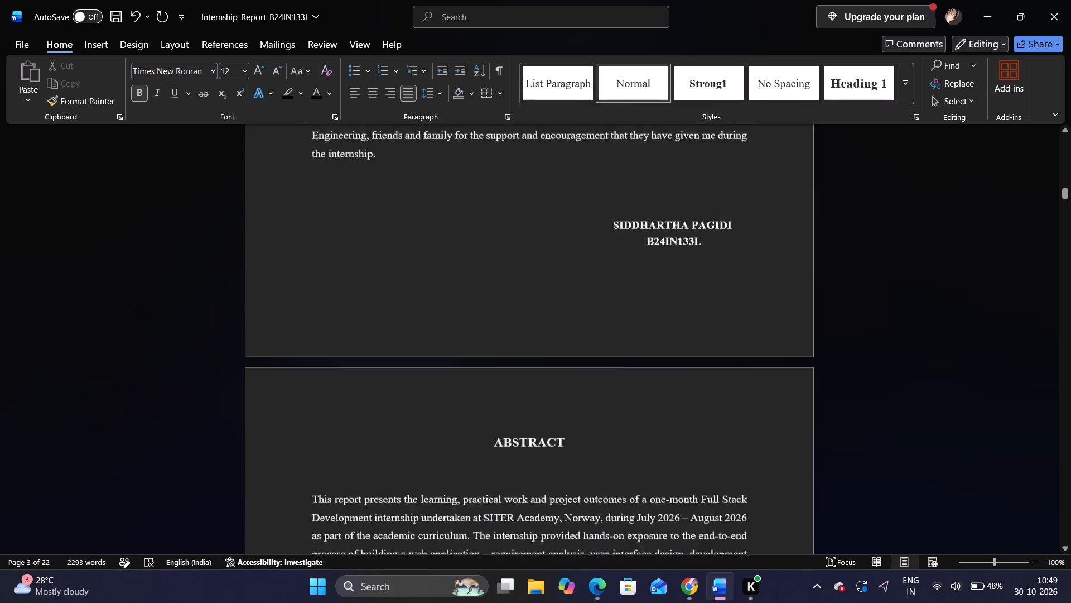
{"action": "scroll", "coordinate": [509, 455], "scroll_direction": "down", "scroll_amount": 3}
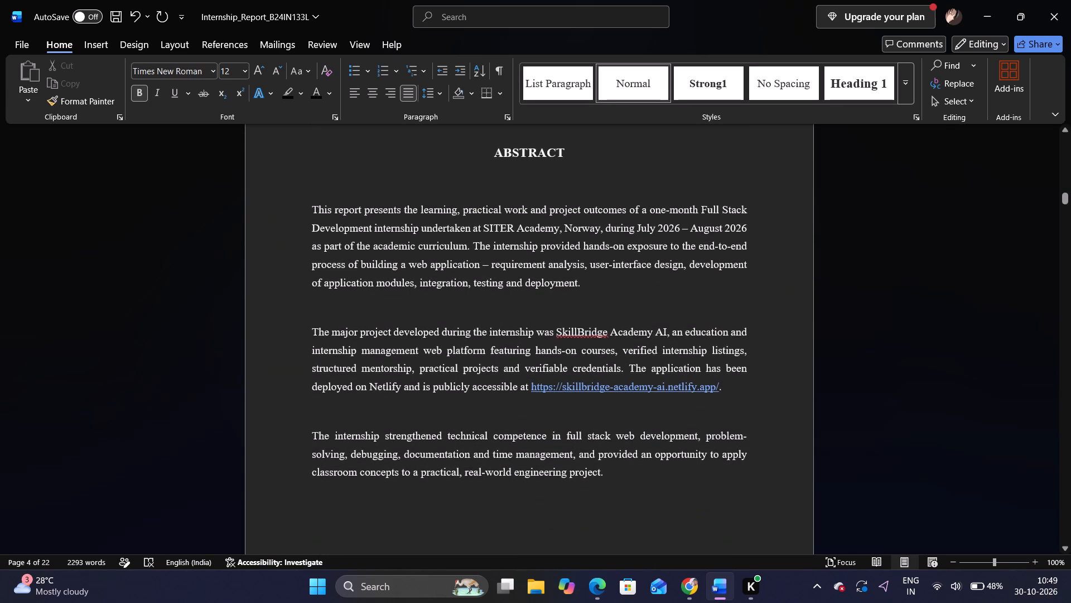
{"action": "scroll", "coordinate": [509, 455], "scroll_direction": "down", "scroll_amount": 5}
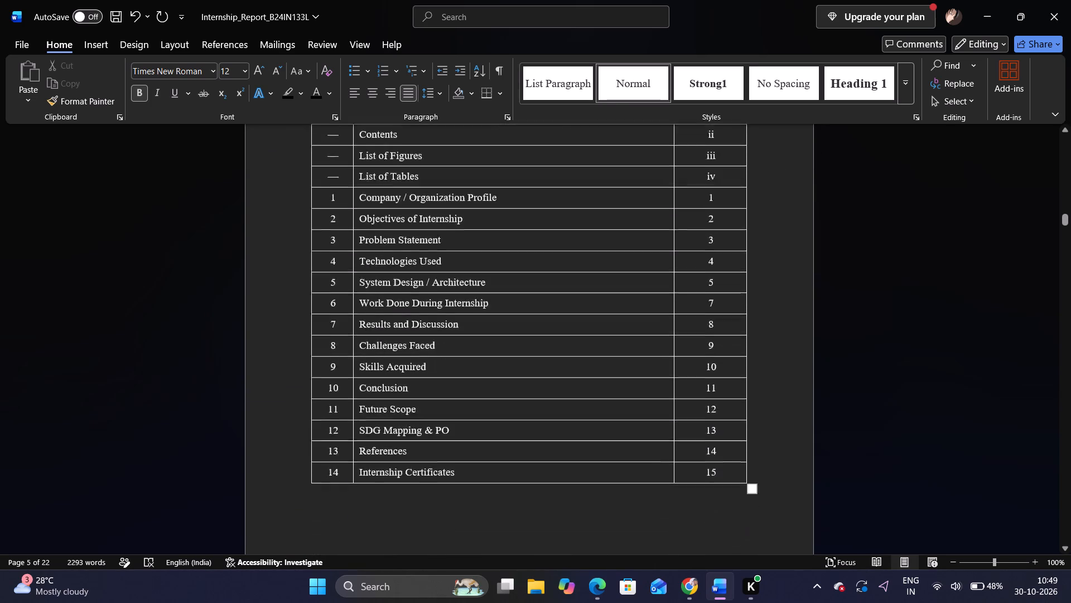
{"action": "scroll", "coordinate": [509, 455], "scroll_direction": "down", "scroll_amount": 5}
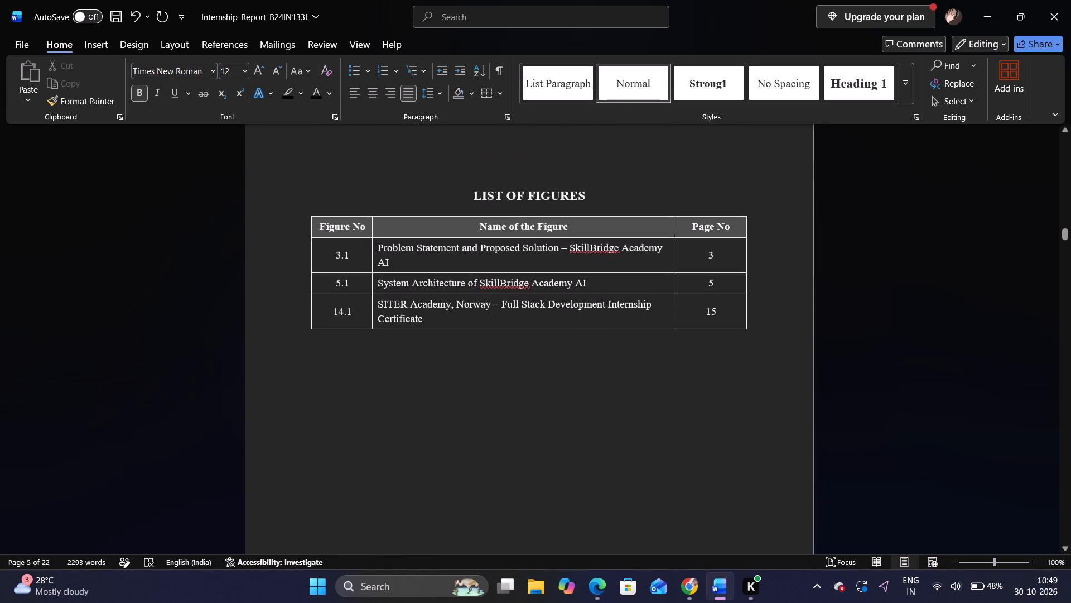
{"action": "scroll", "coordinate": [509, 455], "scroll_direction": "down", "scroll_amount": 9}
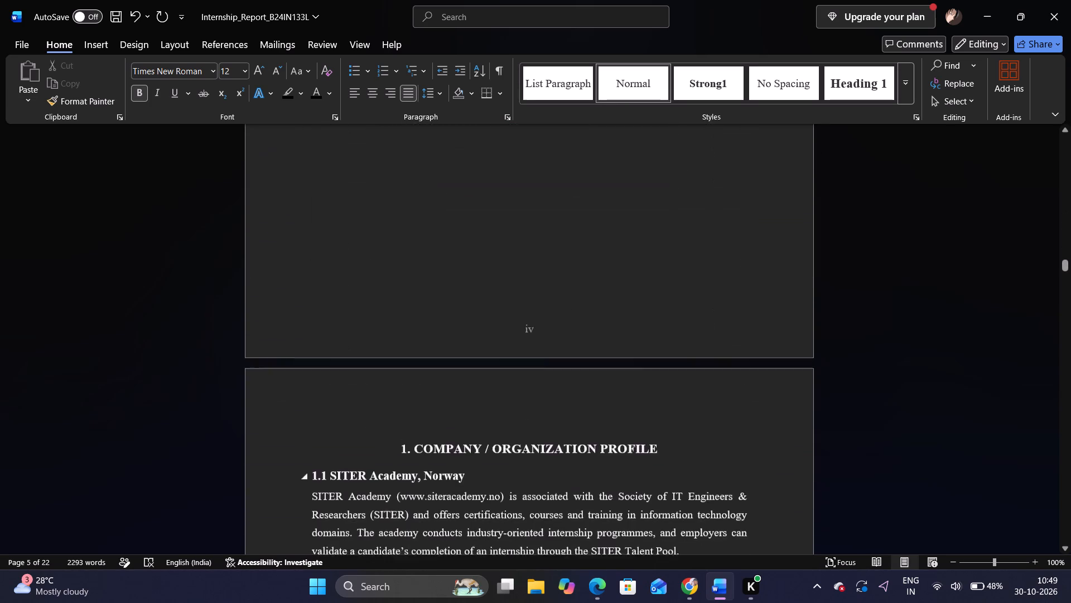
{"action": "scroll", "coordinate": [509, 455], "scroll_direction": "down", "scroll_amount": 4}
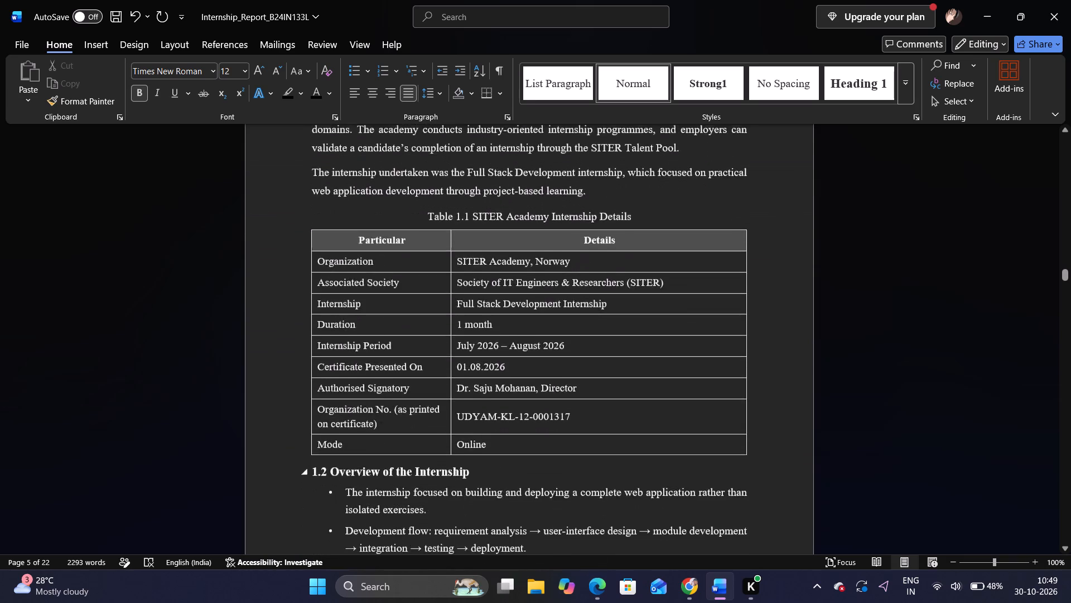
{"action": "scroll", "coordinate": [509, 455], "scroll_direction": "down", "scroll_amount": 1}
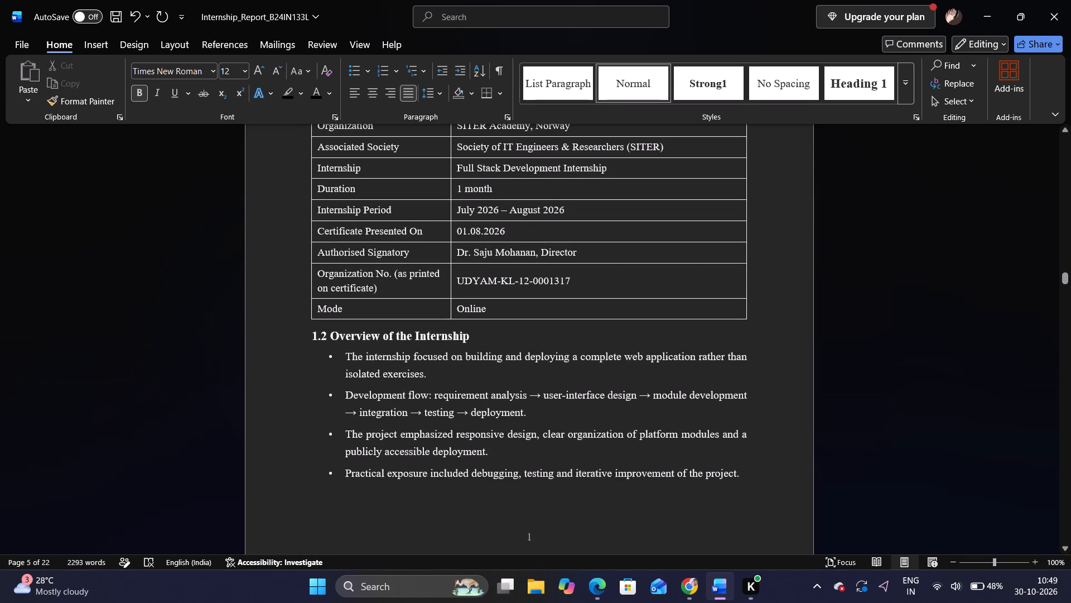
{"action": "scroll", "coordinate": [509, 455], "scroll_direction": "down", "scroll_amount": 4}
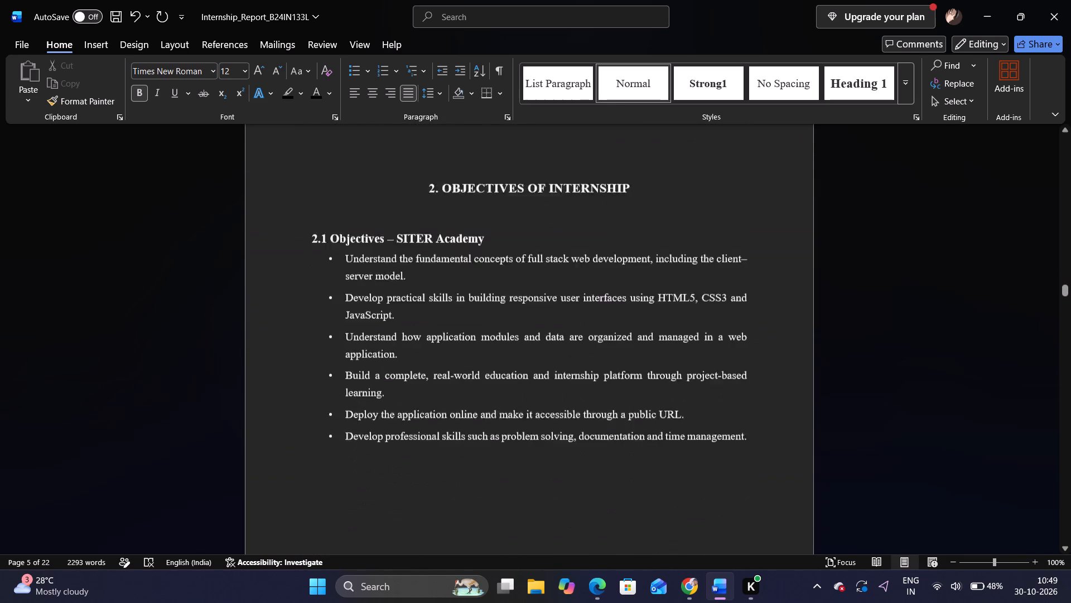
{"action": "scroll", "coordinate": [509, 455], "scroll_direction": "down", "scroll_amount": 1}
Save the corrected internship report.
{"action": "left_click", "coordinate": [116, 18]}
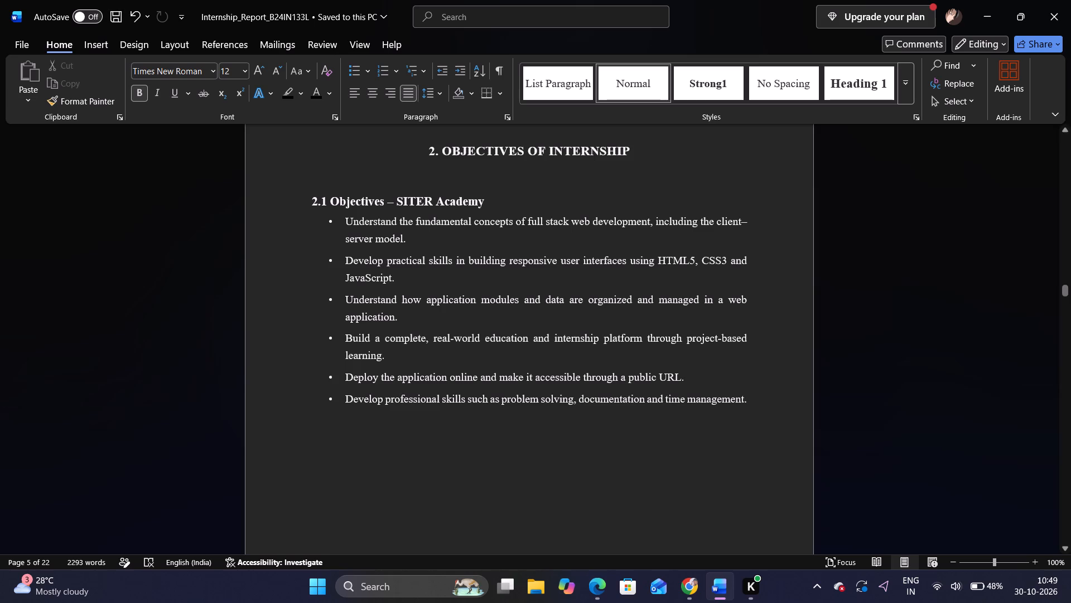
Switch to File Explorer, open the Downloads folder and refresh its file listing to check the saved report.
{"action": "left_click", "coordinate": [538, 586]}
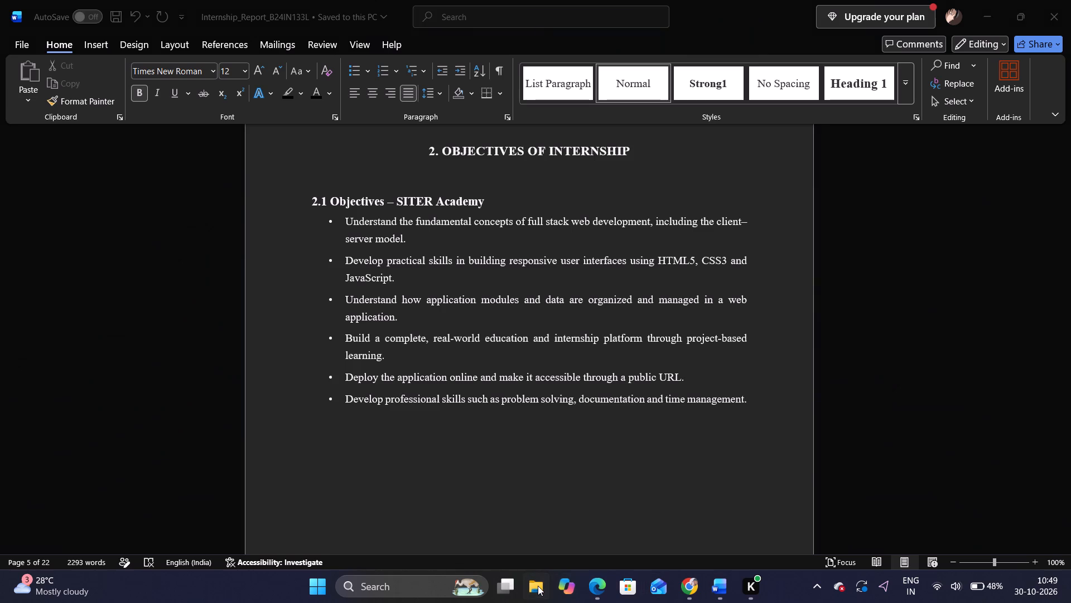
{"action": "left_click", "coordinate": [53, 250]}
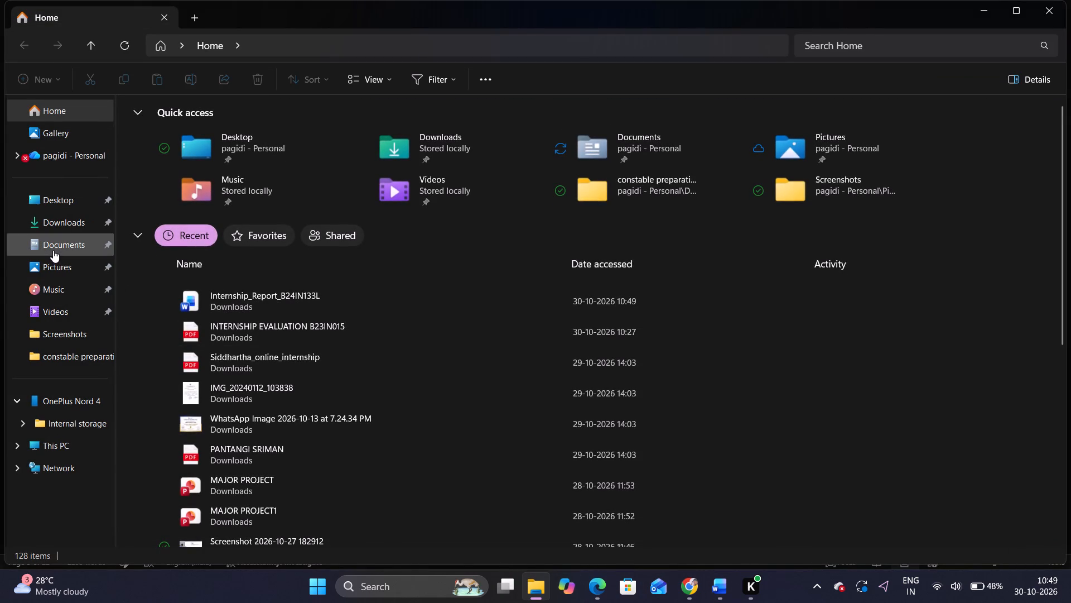
{"action": "left_click", "coordinate": [52, 223]}
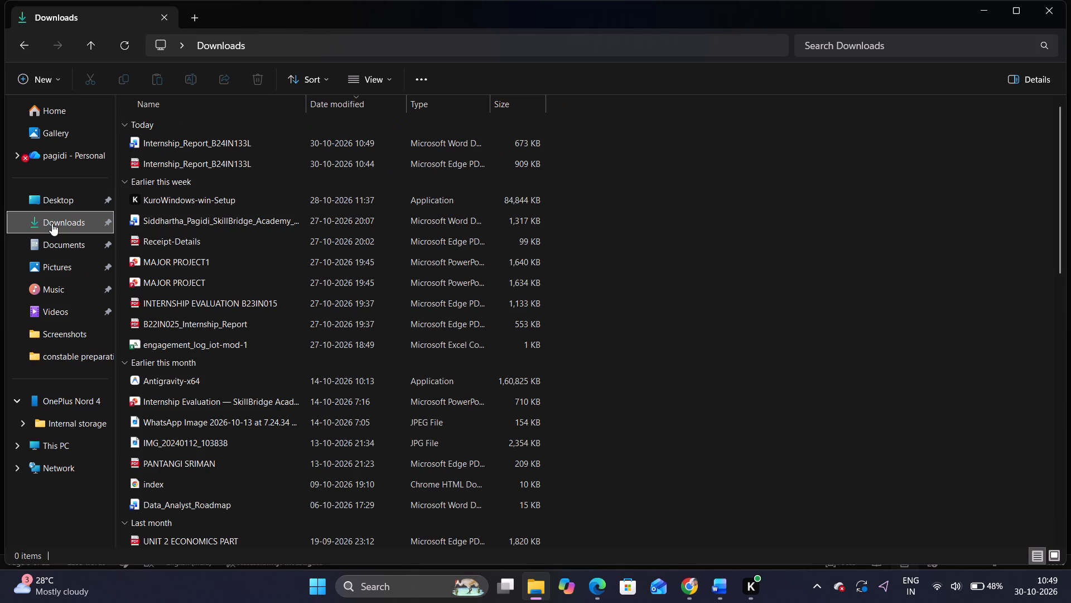
{"action": "double_click", "coordinate": [126, 46]}
{"action": "key", "text": "alt+Tab"}
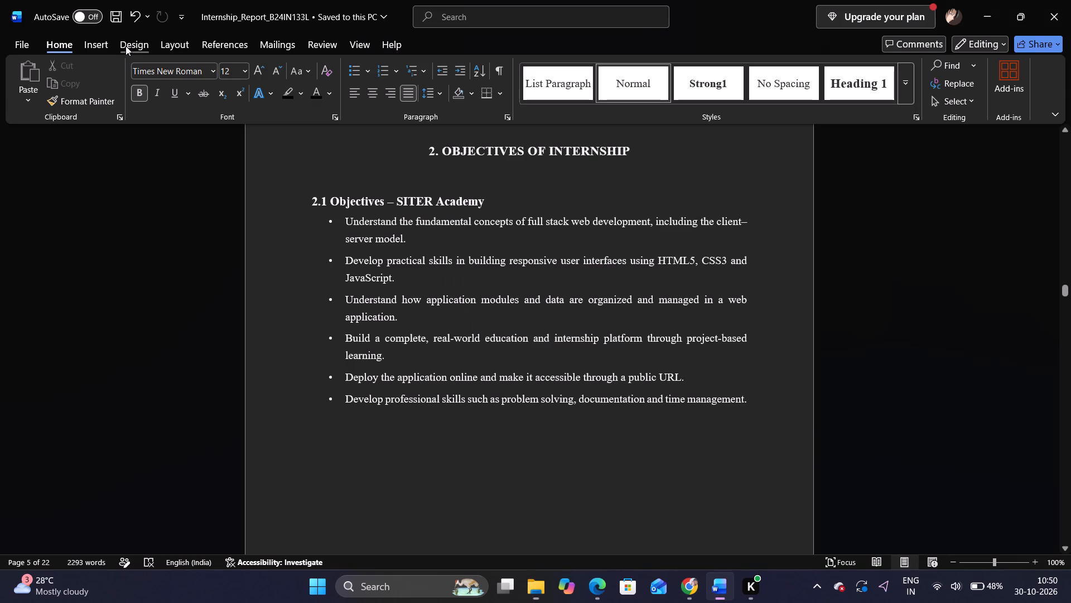
{"action": "key", "text": "alt+Tab"}
{"action": "key", "text": "alt+Tab"}
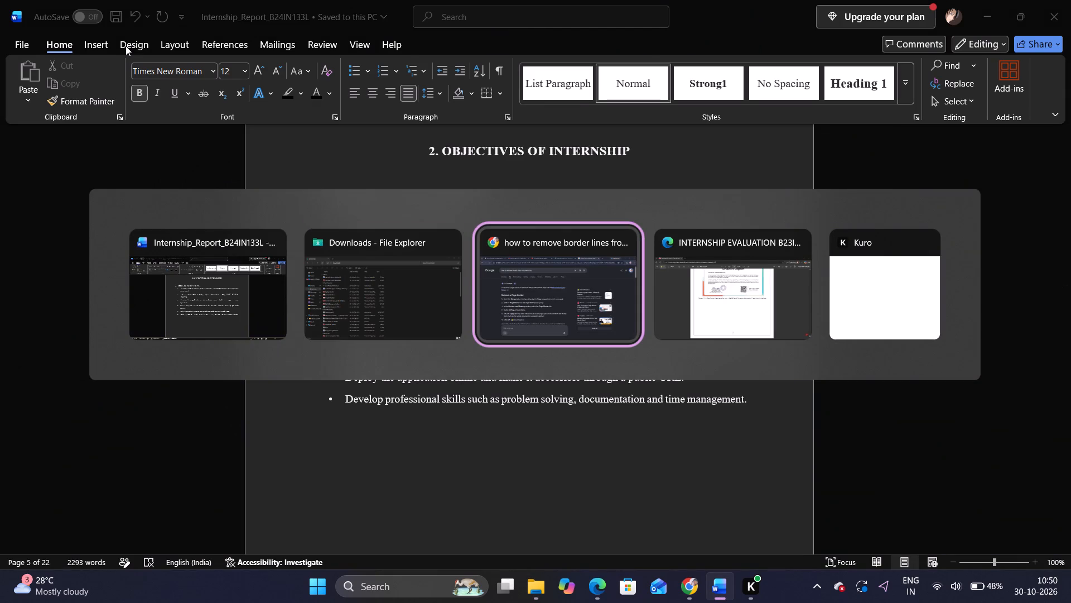
{"action": "left_click", "coordinate": [402, 4]}
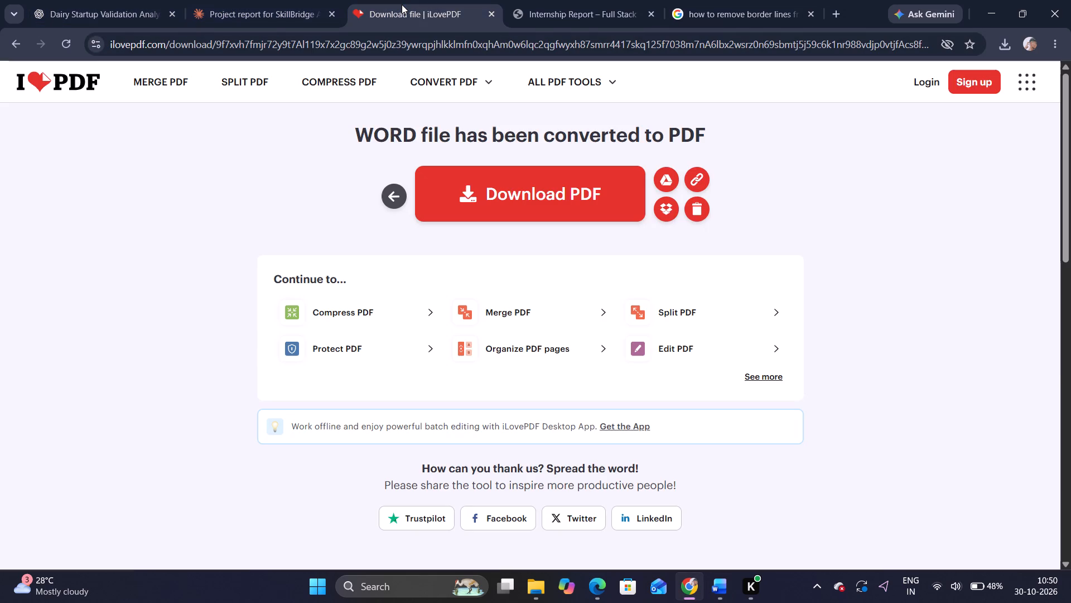
{"action": "left_click", "coordinate": [392, 207]}
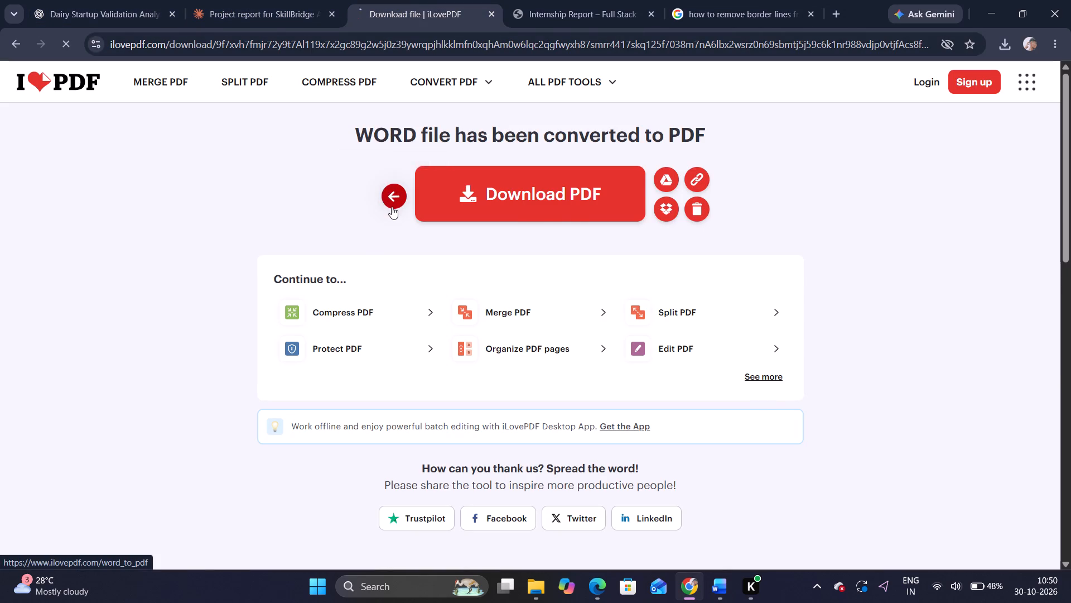
{"action": "left_click", "coordinate": [513, 253]}
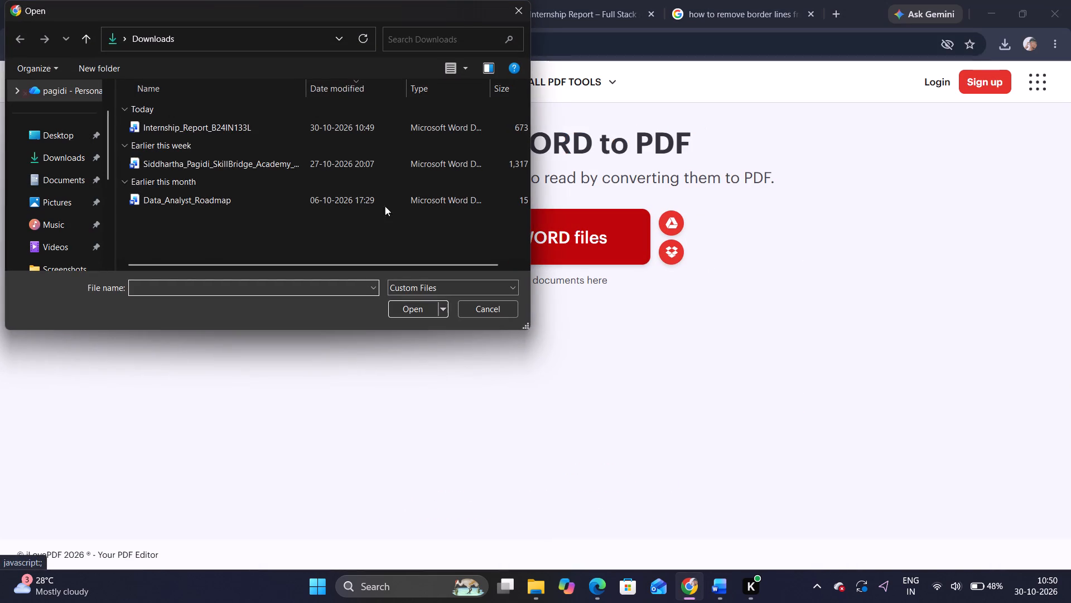
{"action": "double_click", "coordinate": [246, 131]}
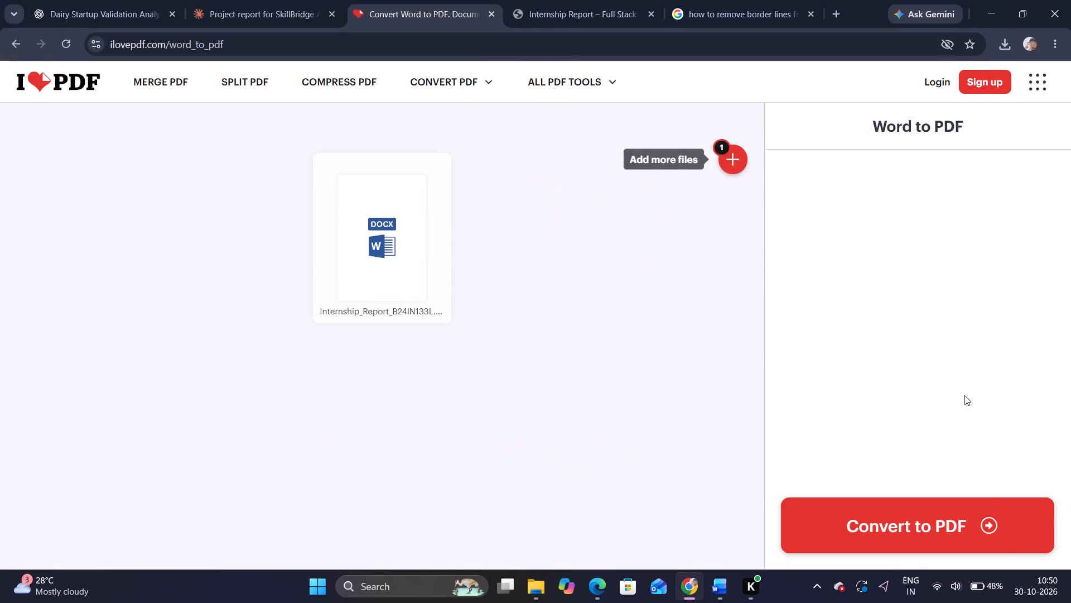
{"action": "left_click", "coordinate": [968, 529]}
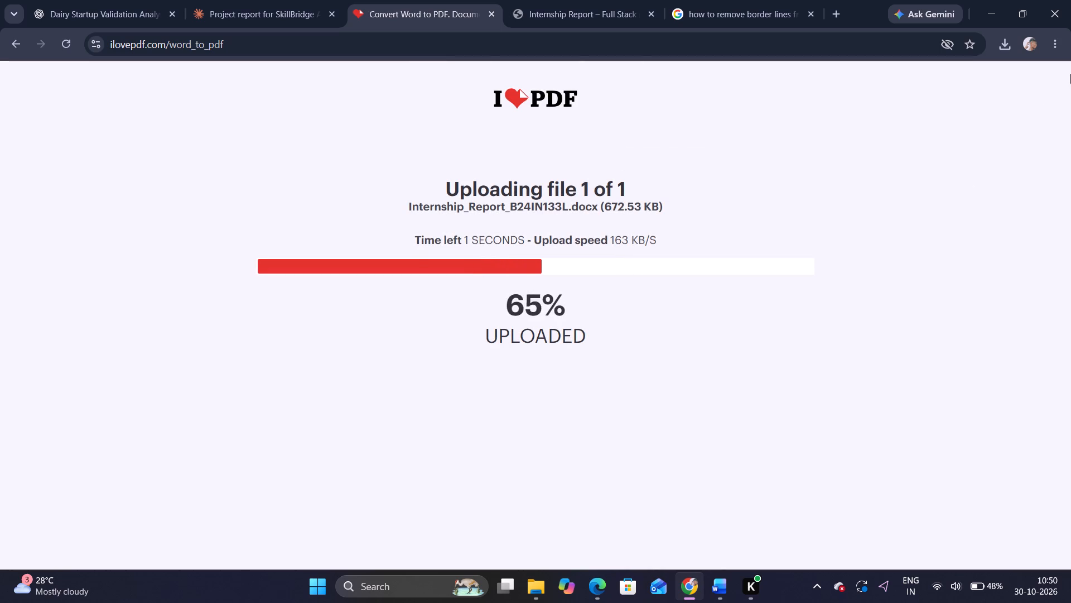
{"action": "left_click", "coordinate": [1002, 45]}
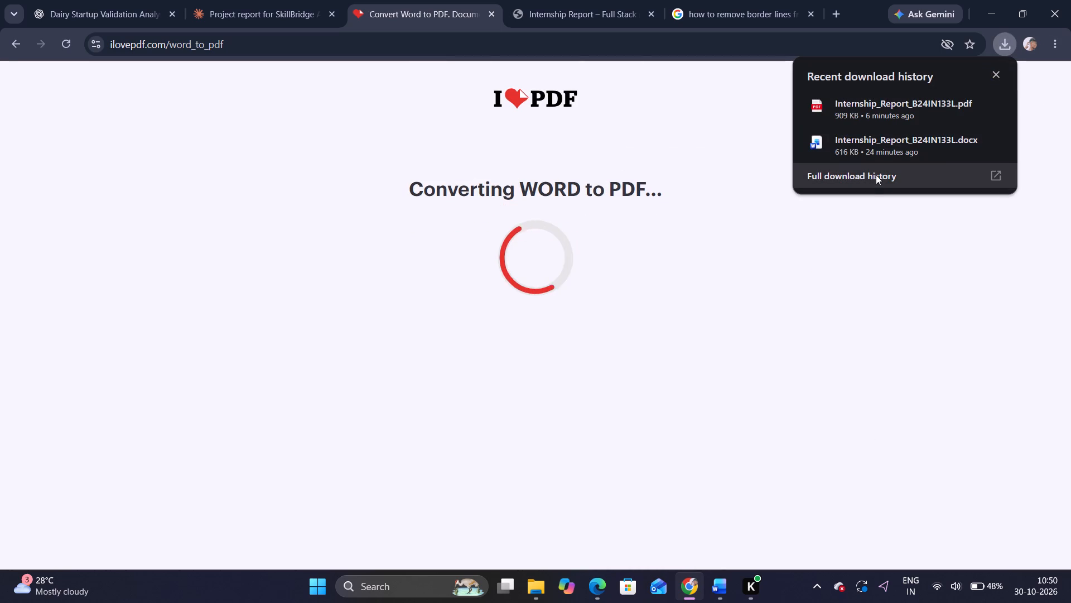
{"action": "left_click", "coordinate": [876, 175]}
{"action": "left_click", "coordinate": [745, 164]}
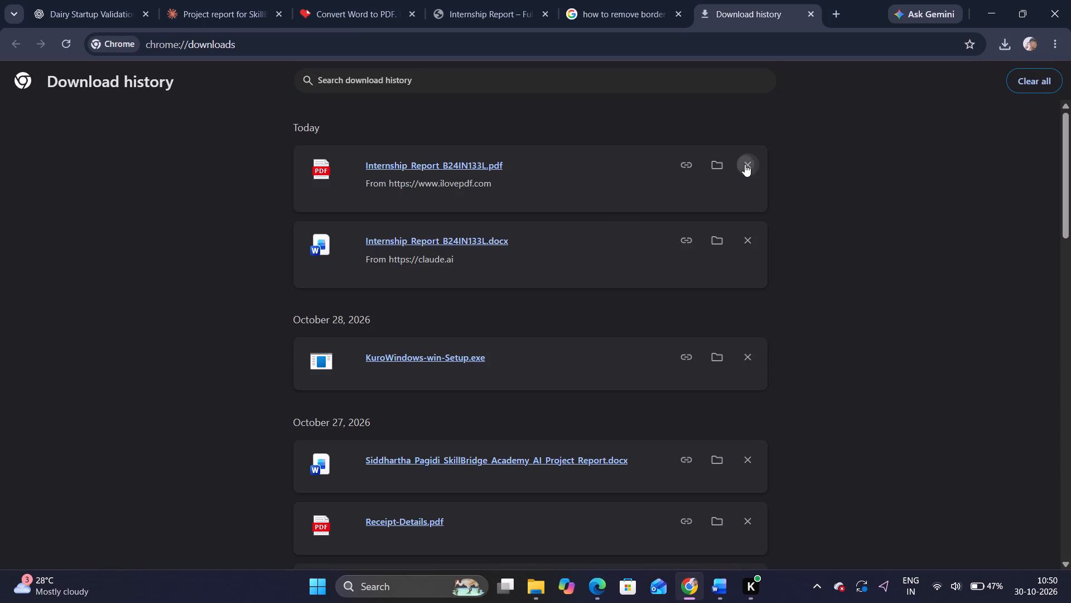
Download the newly converted report PDF from iLovePDF and open it in the browser.
{"action": "left_click", "coordinate": [320, 0]}
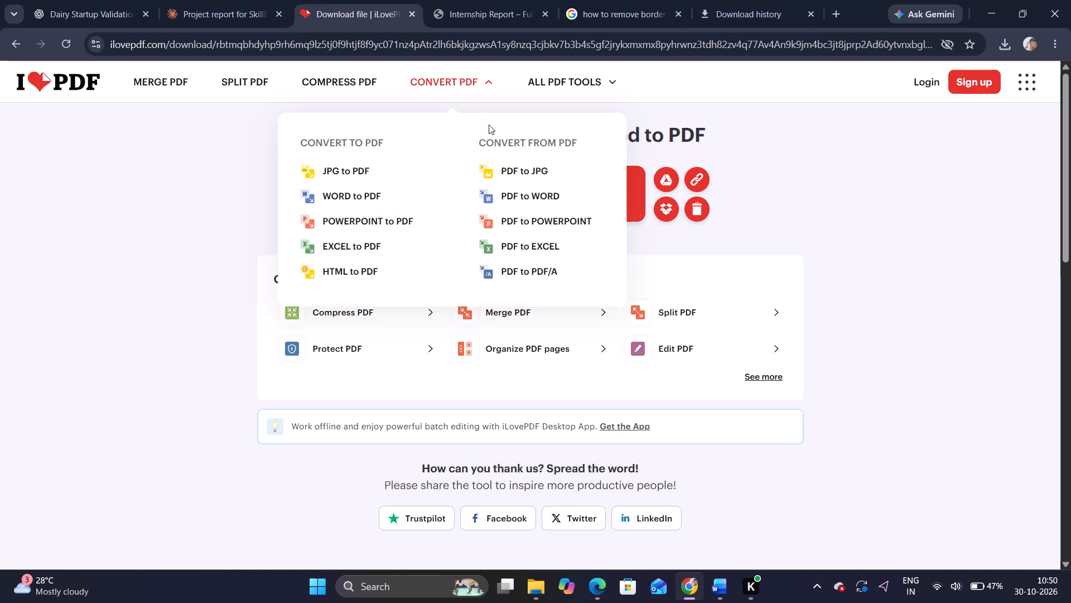
{"action": "left_click", "coordinate": [590, 186]}
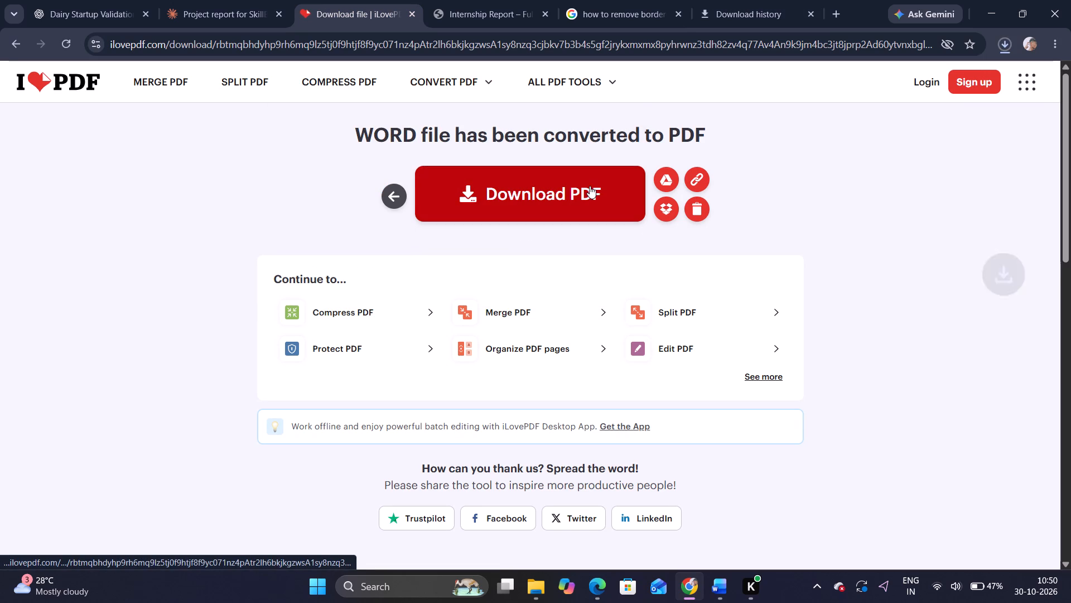
{"action": "left_click", "coordinate": [1002, 37]}
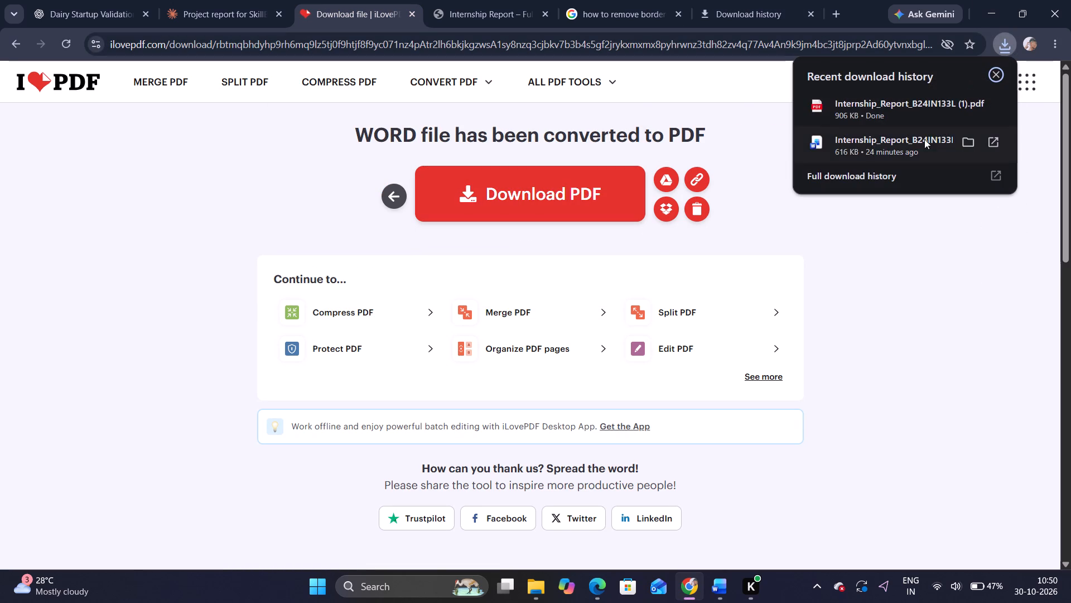
{"action": "double_click", "coordinate": [894, 99]}
Review the converted PDF from the cover page through the CERTIFICATE and ACKNOWLEDGEMENT pages to the ABSTRACT.
{"action": "scroll", "coordinate": [621, 323], "scroll_direction": "up", "scroll_amount": 1}
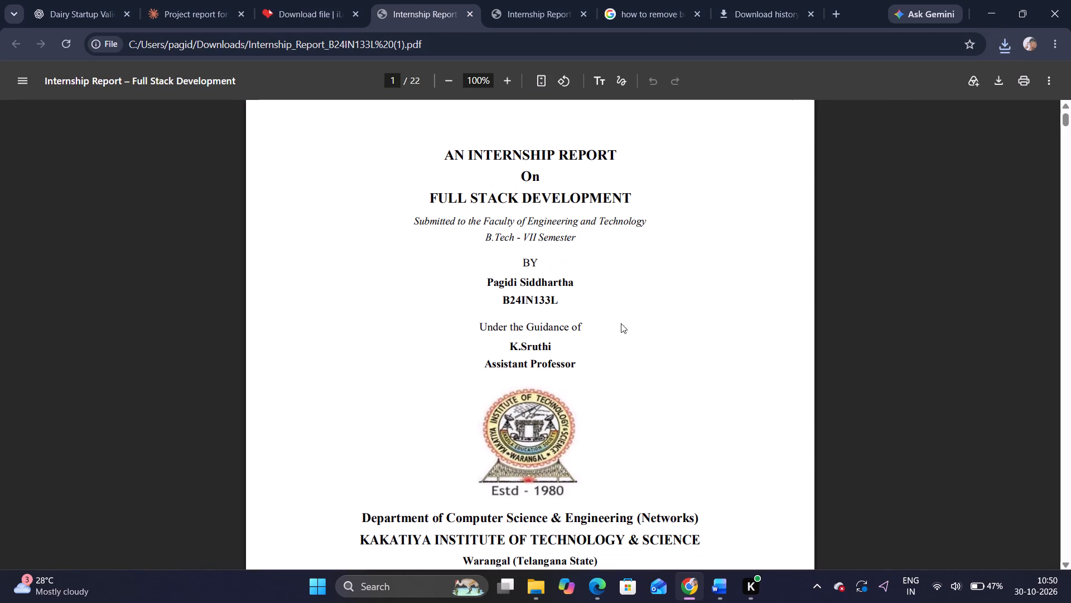
{"action": "scroll", "coordinate": [621, 323], "scroll_direction": "up", "scroll_amount": 1}
{"action": "scroll", "coordinate": [621, 323], "scroll_direction": "down", "scroll_amount": 5}
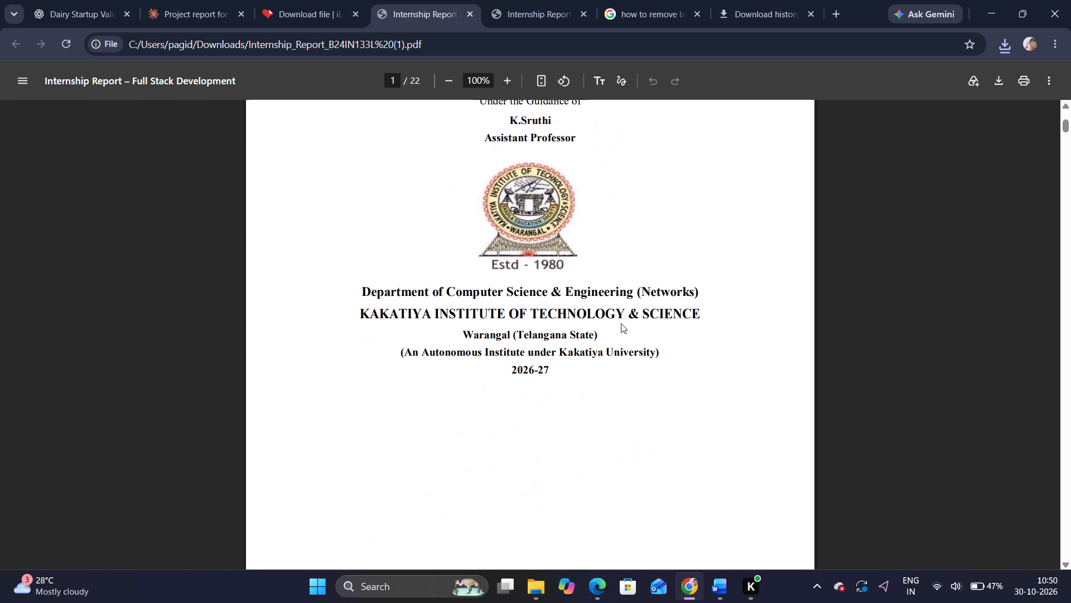
{"action": "scroll", "coordinate": [621, 323], "scroll_direction": "up", "scroll_amount": 5}
{"action": "scroll", "coordinate": [621, 323], "scroll_direction": "down", "scroll_amount": 1}
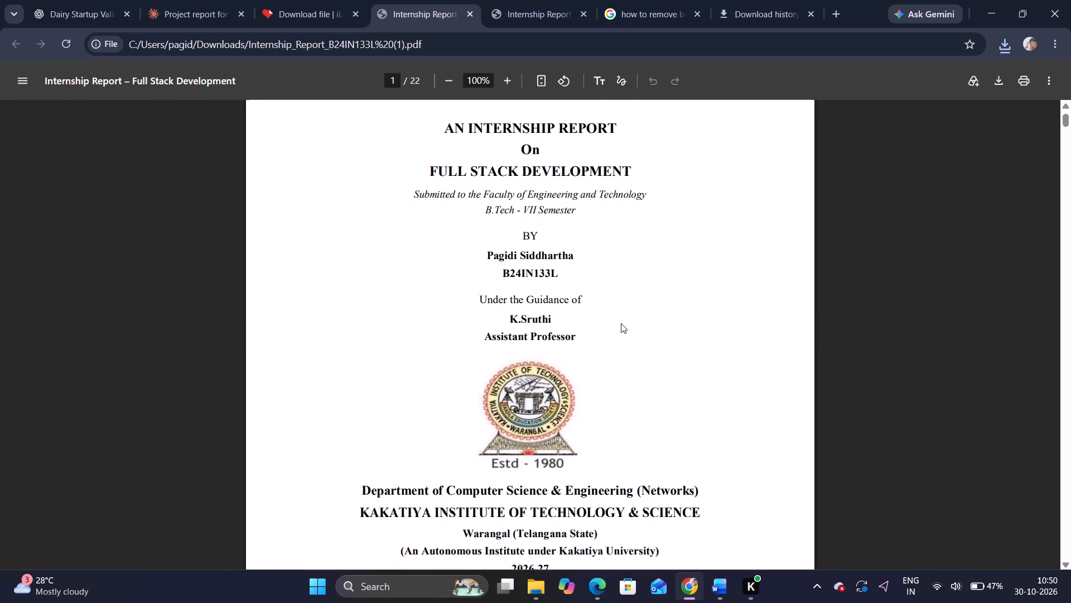
{"action": "scroll", "coordinate": [621, 323], "scroll_direction": "down", "scroll_amount": 1}
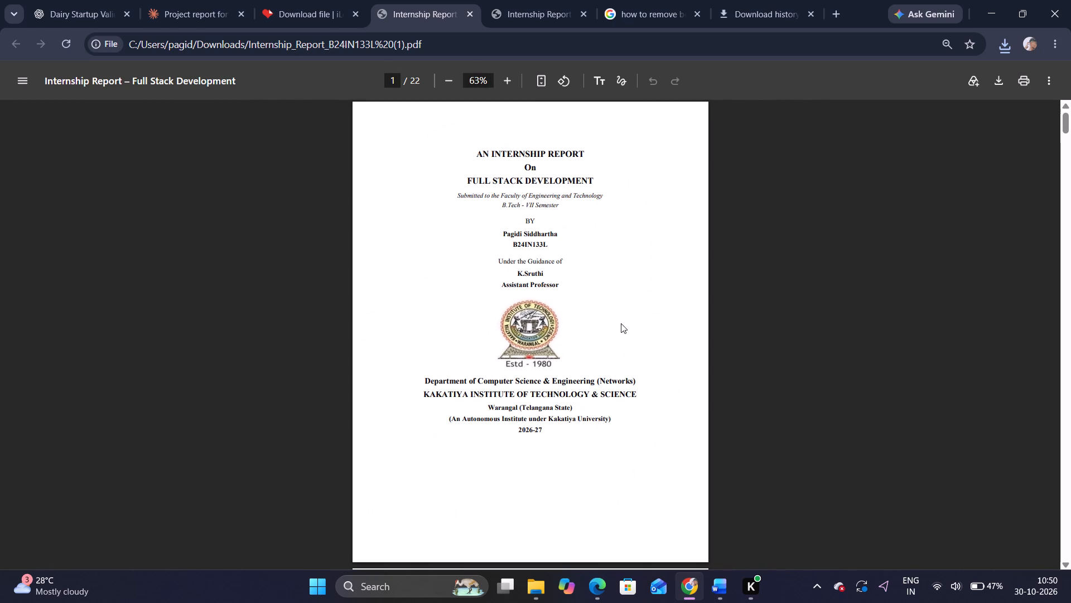
{"action": "scroll", "coordinate": [621, 323], "scroll_direction": "up", "scroll_amount": 1}
{"action": "scroll", "coordinate": [621, 323], "scroll_direction": "down", "scroll_amount": 2}
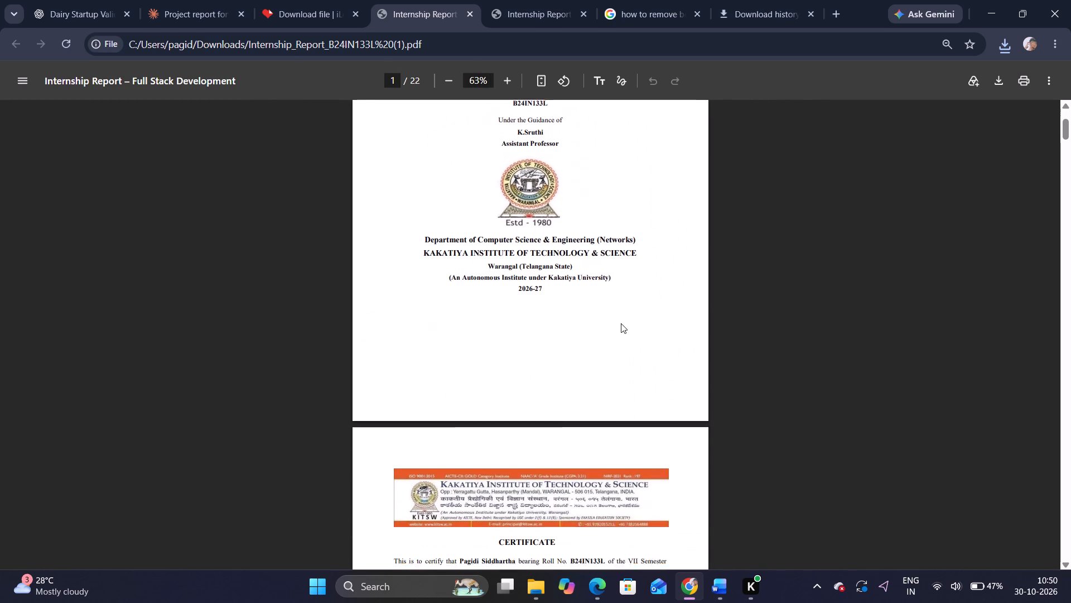
{"action": "scroll", "coordinate": [621, 323], "scroll_direction": "down", "scroll_amount": 3}
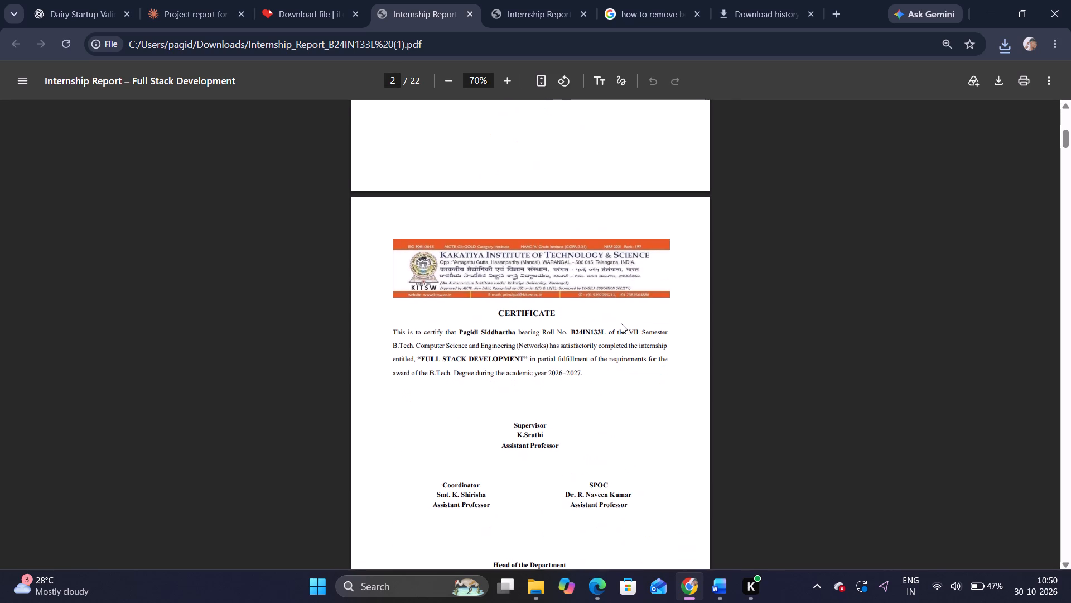
{"action": "scroll", "coordinate": [592, 288], "scroll_direction": "down", "scroll_amount": 5}
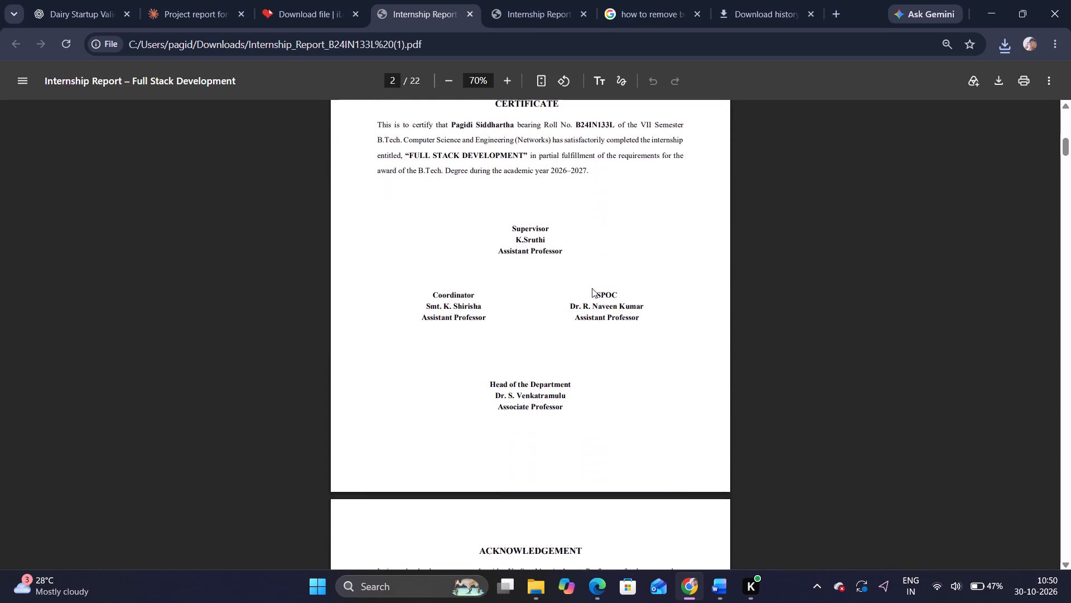
{"action": "scroll", "coordinate": [592, 288], "scroll_direction": "down", "scroll_amount": 5}
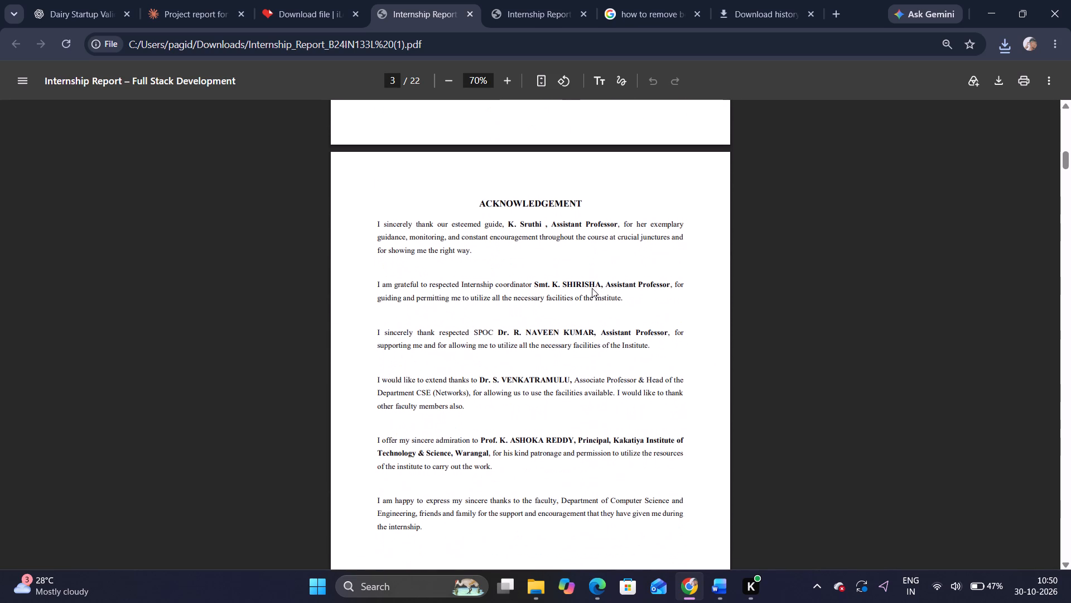
{"action": "scroll", "coordinate": [592, 288], "scroll_direction": "down", "scroll_amount": 2}
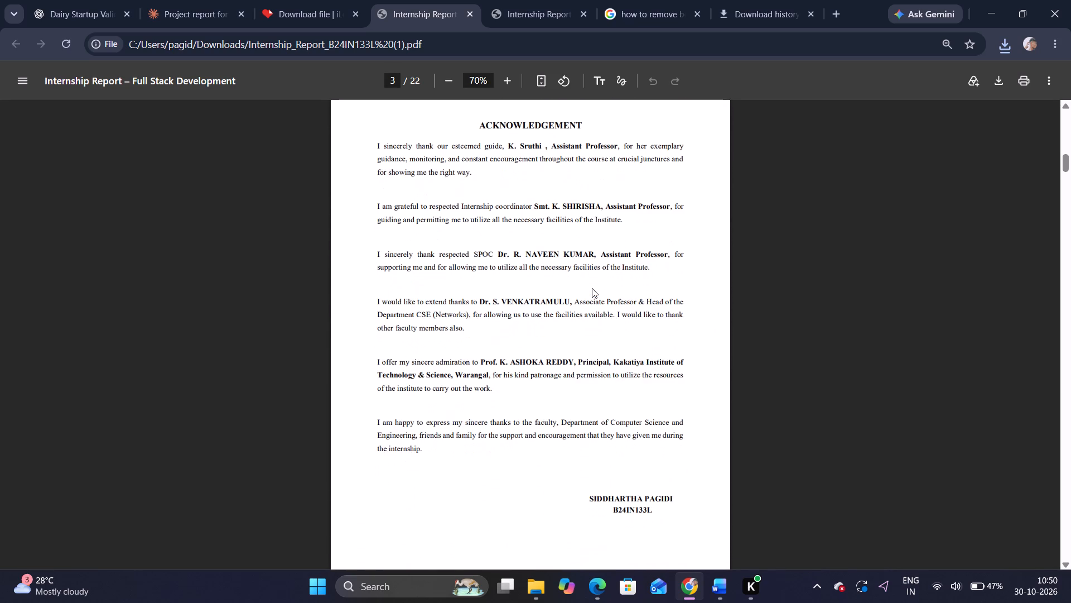
{"action": "scroll", "coordinate": [592, 288], "scroll_direction": "down", "scroll_amount": 1}
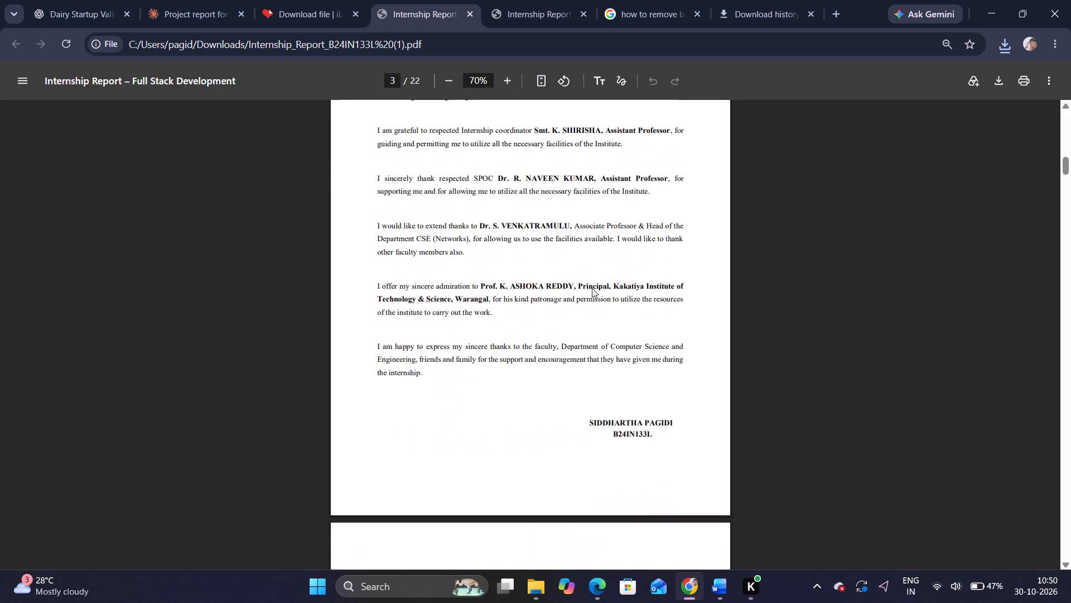
{"action": "scroll", "coordinate": [592, 288], "scroll_direction": "down", "scroll_amount": 2}
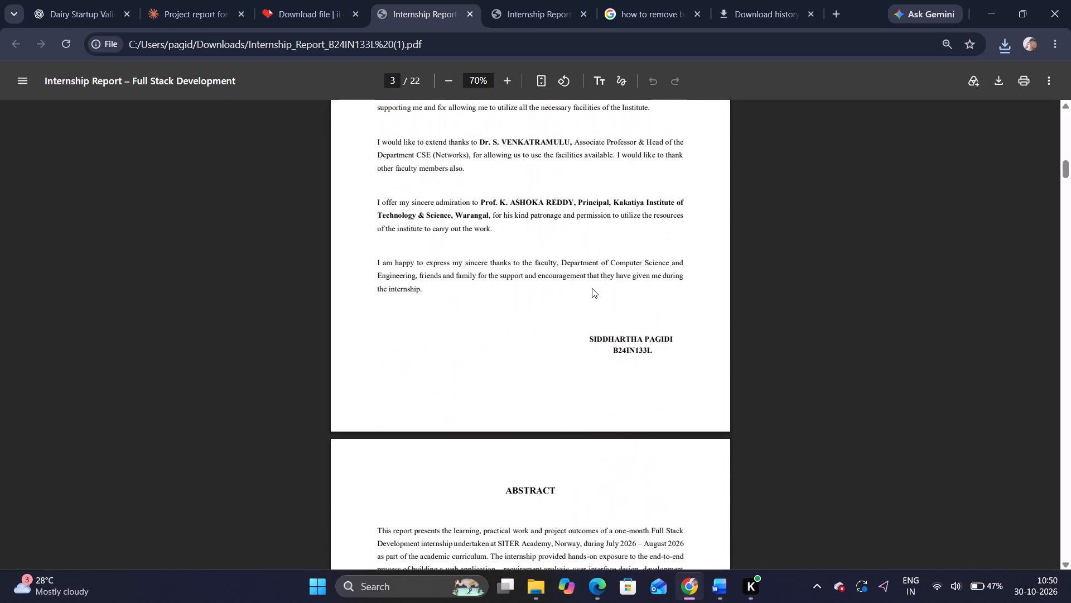
{"action": "scroll", "coordinate": [592, 288], "scroll_direction": "down", "scroll_amount": 4}
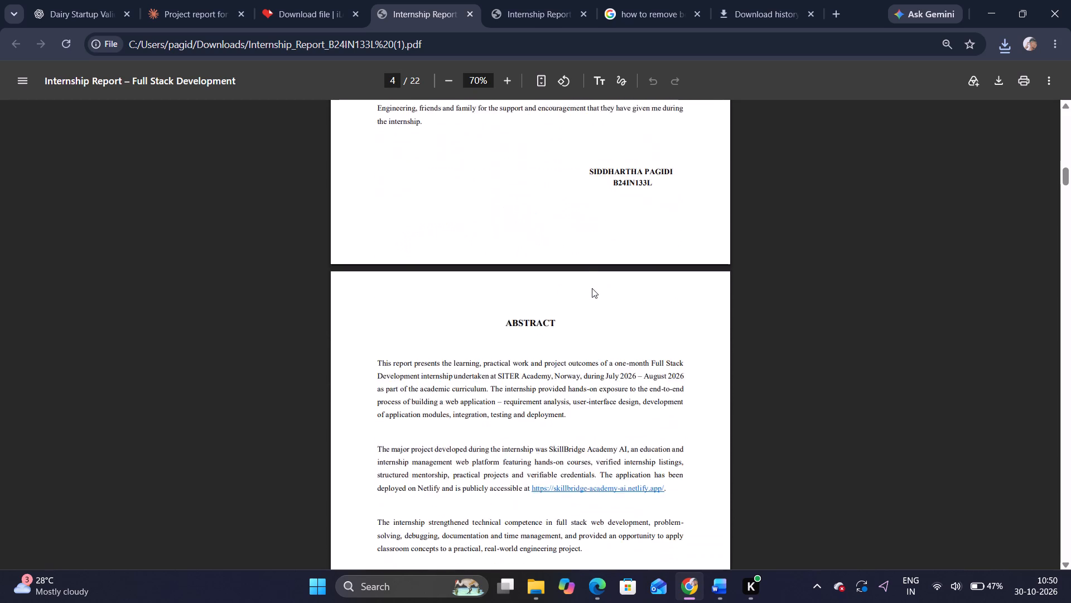
{"action": "scroll", "coordinate": [592, 288], "scroll_direction": "down", "scroll_amount": 2}
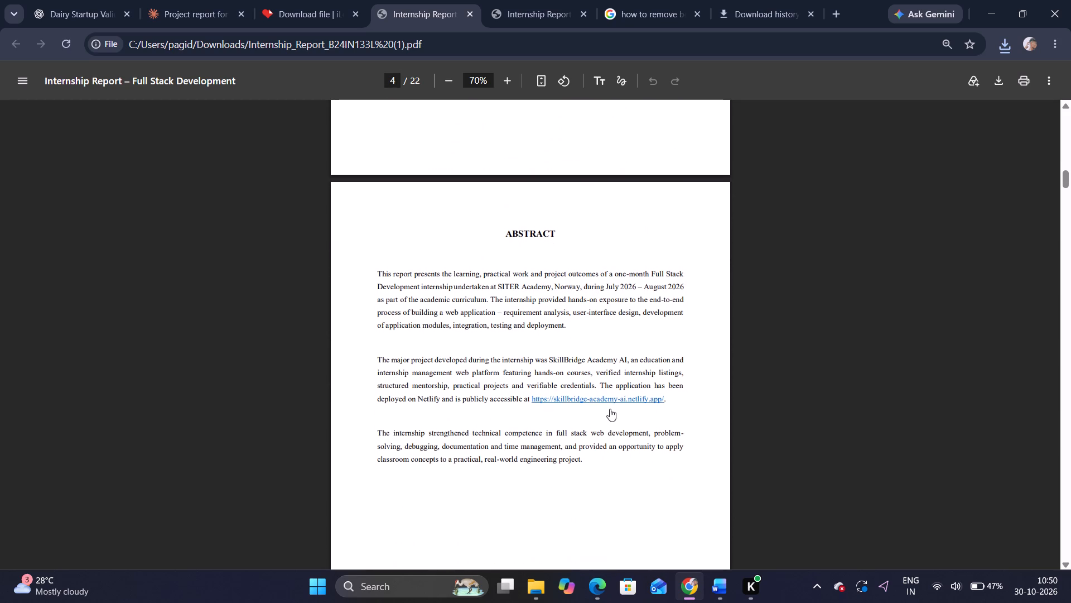
Check the SkillBridge site linked in the ABSTRACT by signing out the demo student and trying the Mentor demo role, then return to the PDF.
{"action": "left_click", "coordinate": [609, 402]}
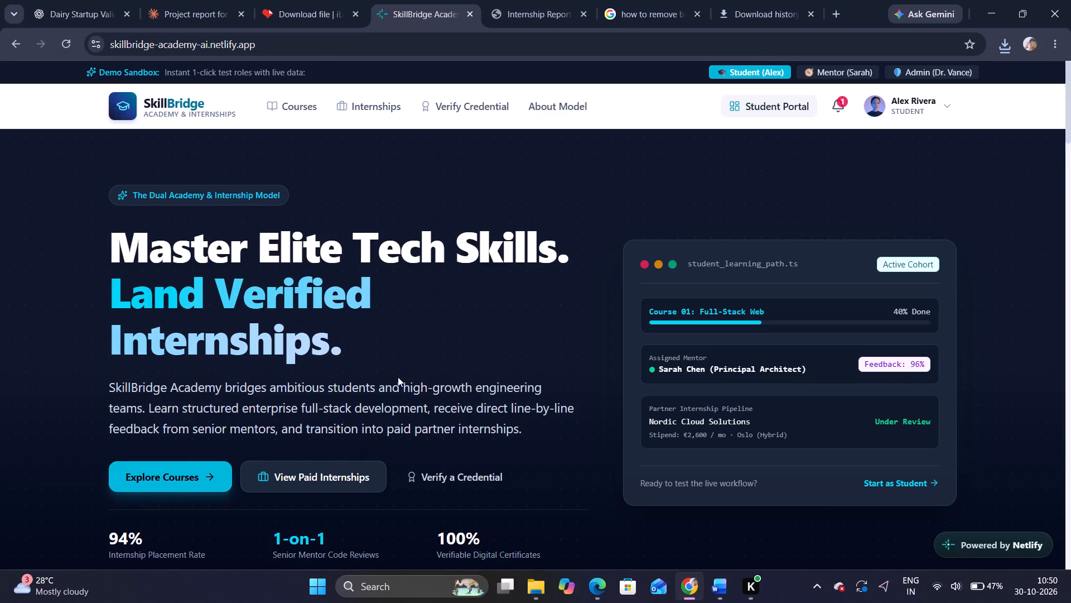
{"action": "scroll", "coordinate": [398, 377], "scroll_direction": "up", "scroll_amount": 1}
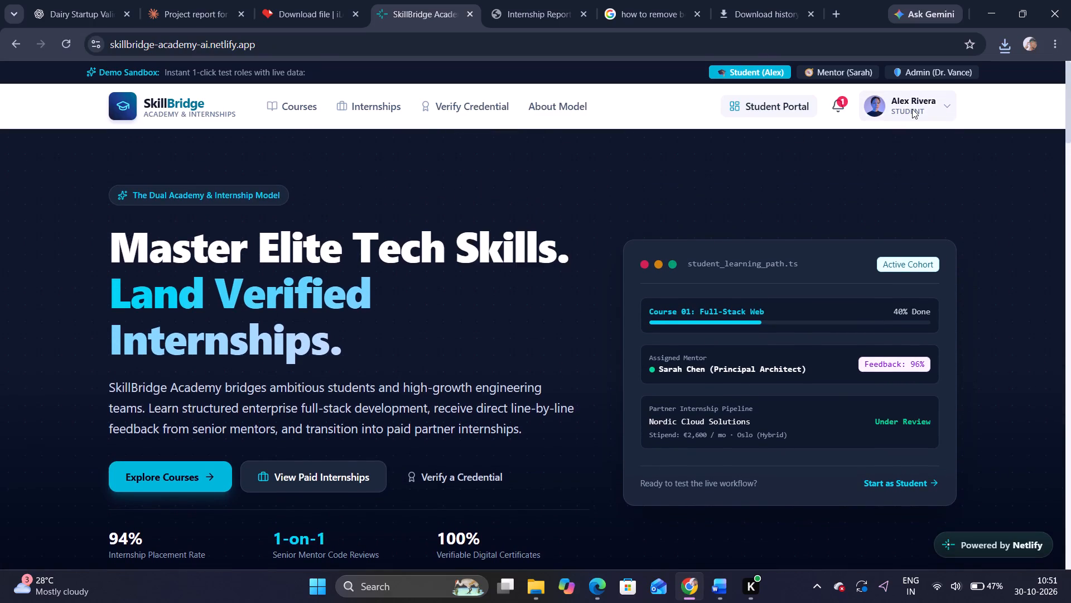
{"action": "left_click", "coordinate": [912, 109]}
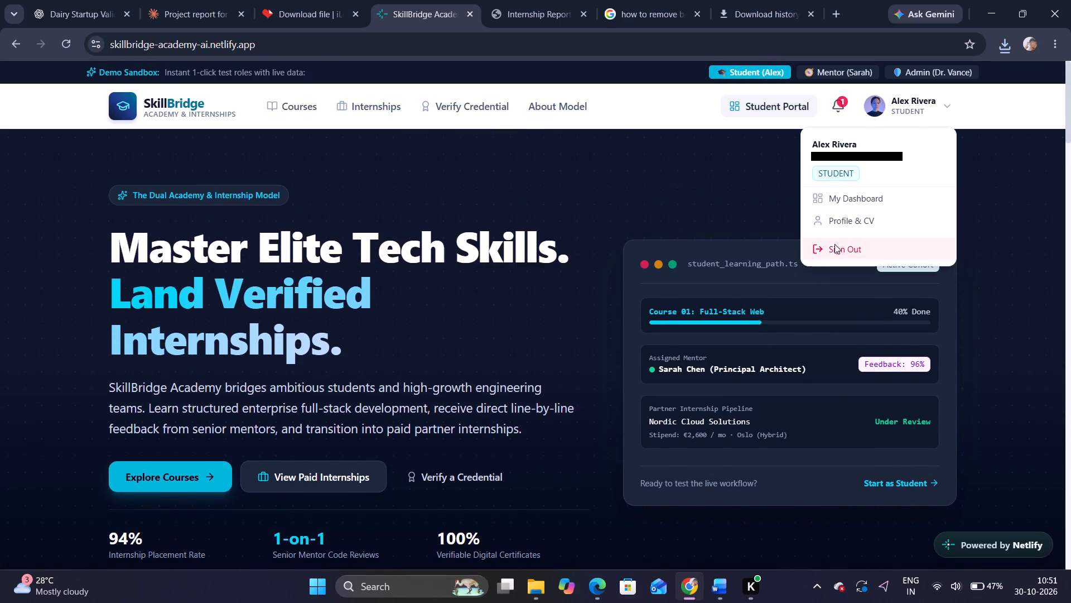
{"action": "left_click", "coordinate": [834, 244]}
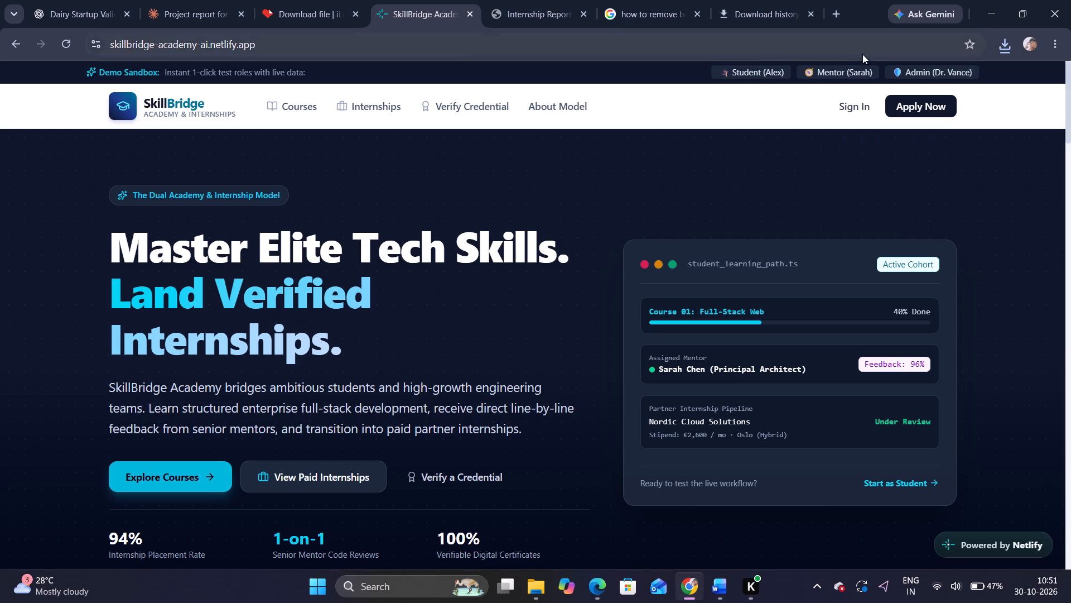
{"action": "left_click", "coordinate": [826, 73]}
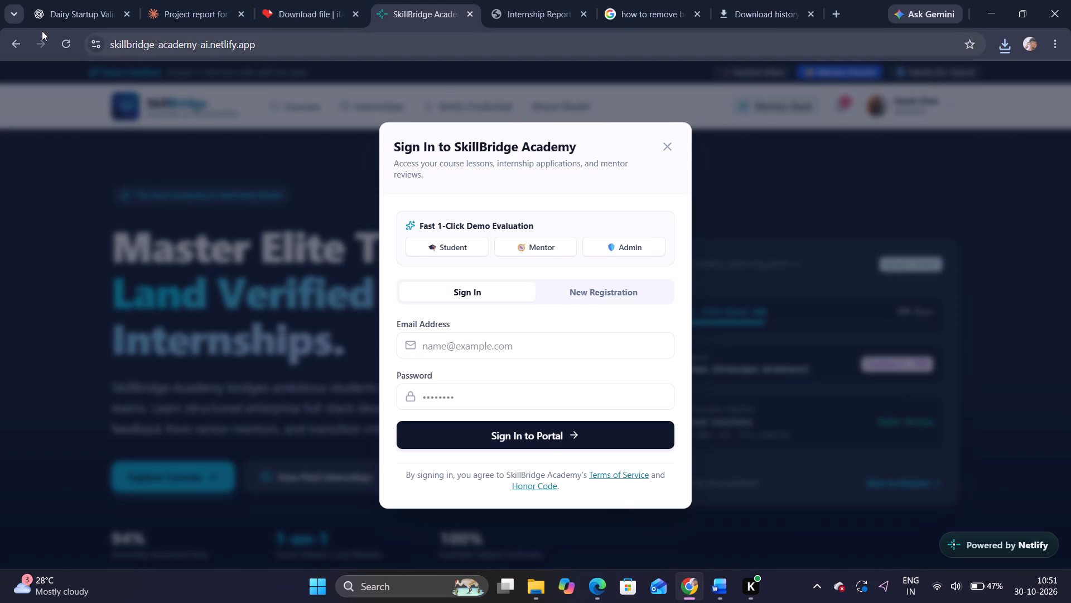
{"action": "left_click", "coordinate": [12, 40]}
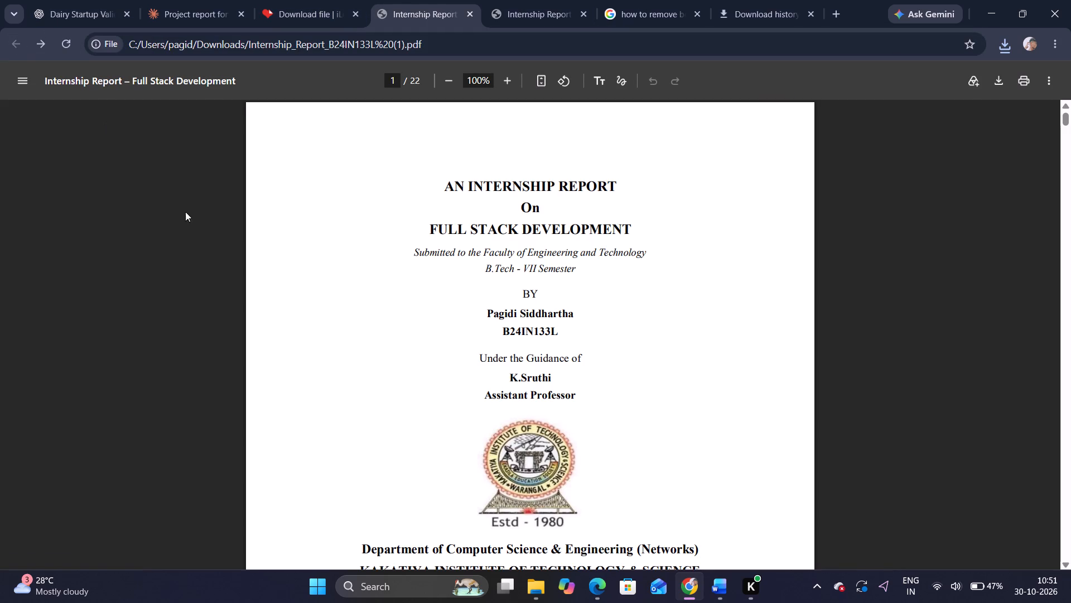
Review the converted PDF's front matter from the cover page through the CONTENT, LIST OF FIGURES and LIST OF TABLES pages.
{"action": "scroll", "coordinate": [308, 381], "scroll_direction": "down", "scroll_amount": 10}
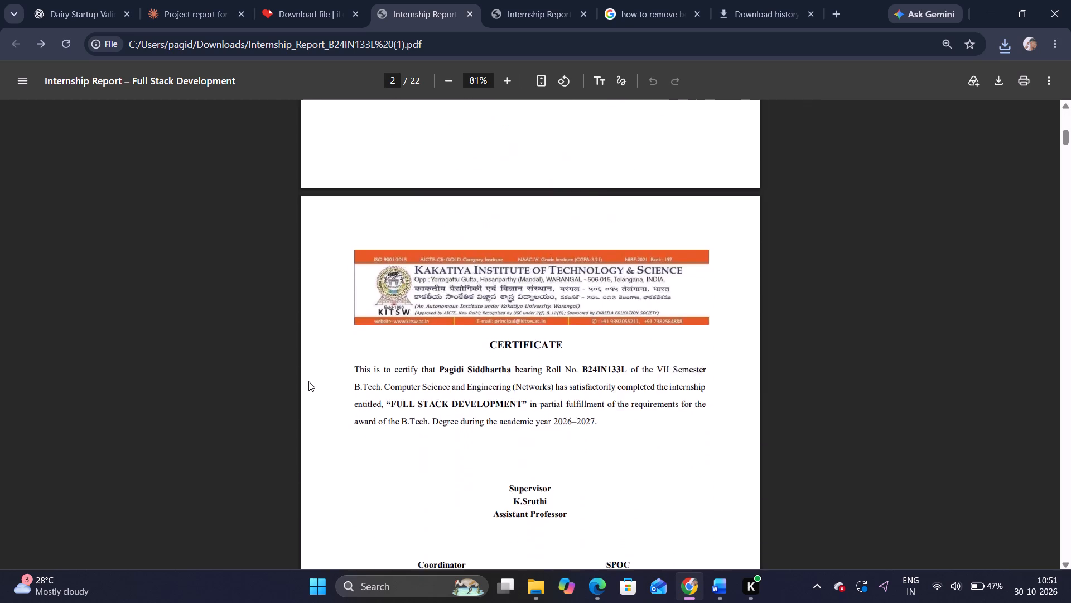
{"action": "scroll", "coordinate": [308, 381], "scroll_direction": "down", "scroll_amount": 10}
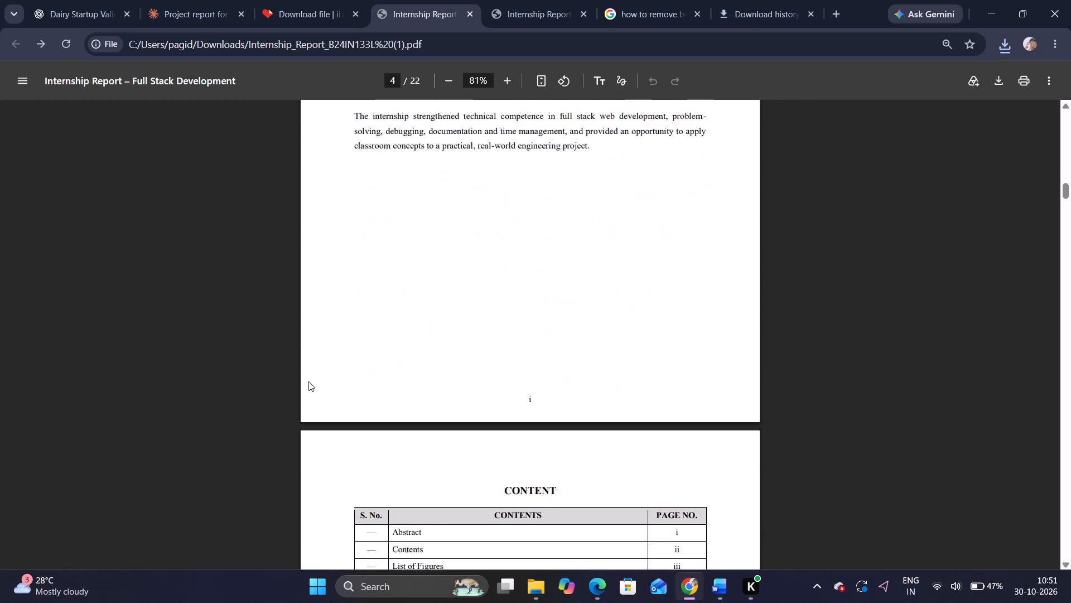
{"action": "scroll", "coordinate": [308, 381], "scroll_direction": "down", "scroll_amount": 12}
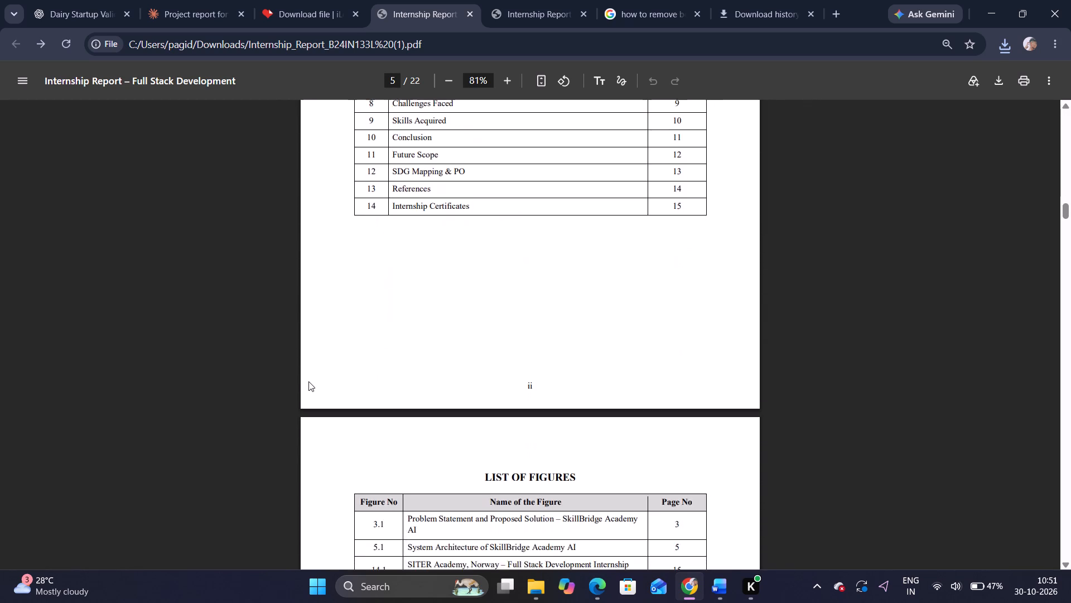
{"action": "scroll", "coordinate": [308, 381], "scroll_direction": "down", "scroll_amount": 8}
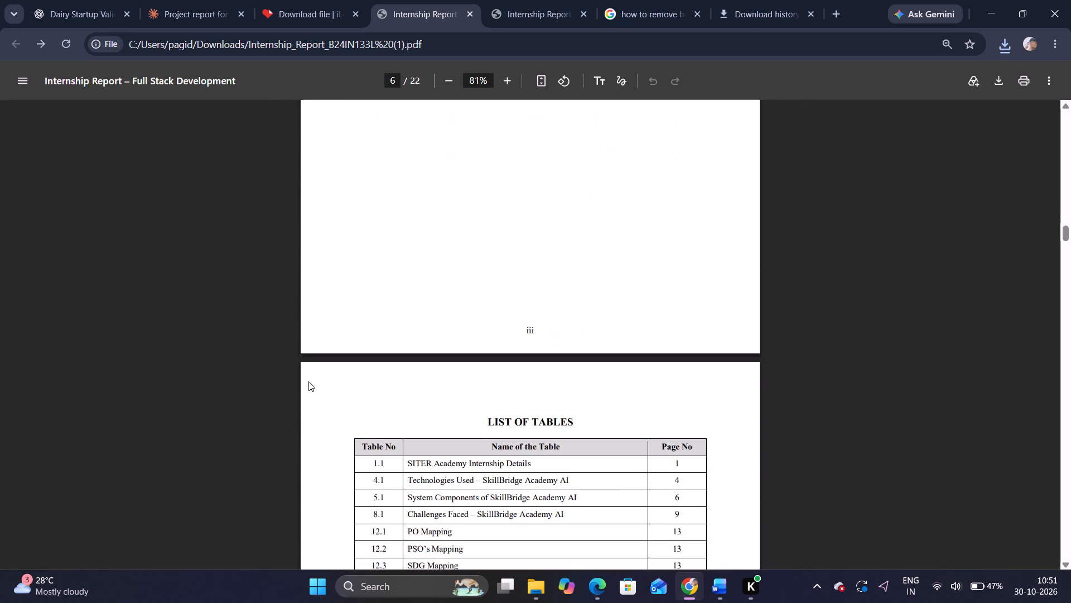
{"action": "scroll", "coordinate": [308, 381], "scroll_direction": "down", "scroll_amount": 6}
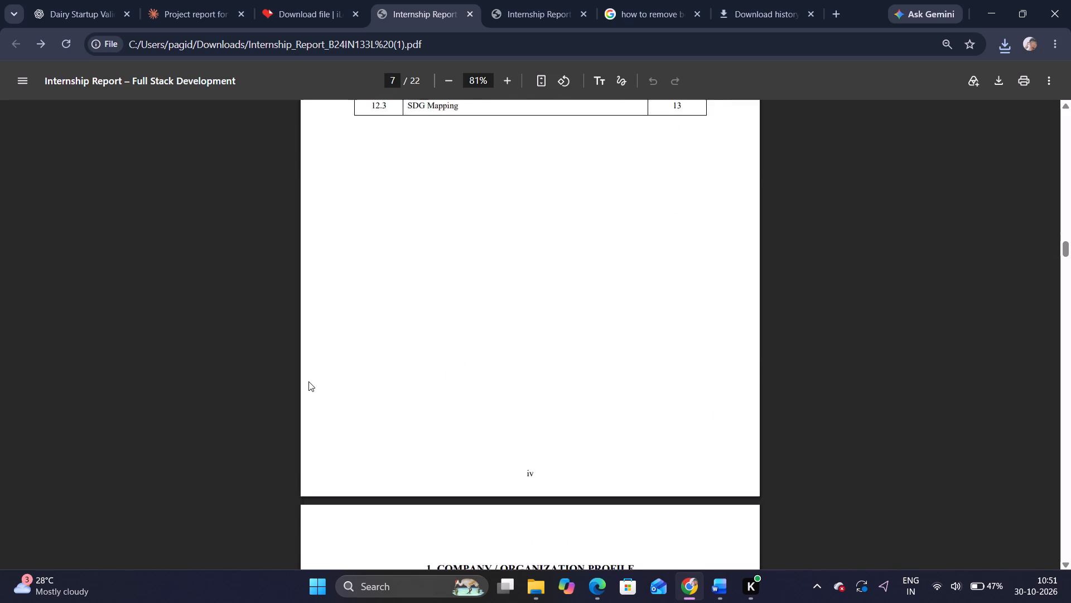
Check the COMPANY / ORGANIZATION PROFILE chapter, including Table 1.1 and the internship overview, and the OBJECTIVES OF INTERNSHIP chapter.
{"action": "scroll", "coordinate": [308, 381], "scroll_direction": "down", "scroll_amount": 6}
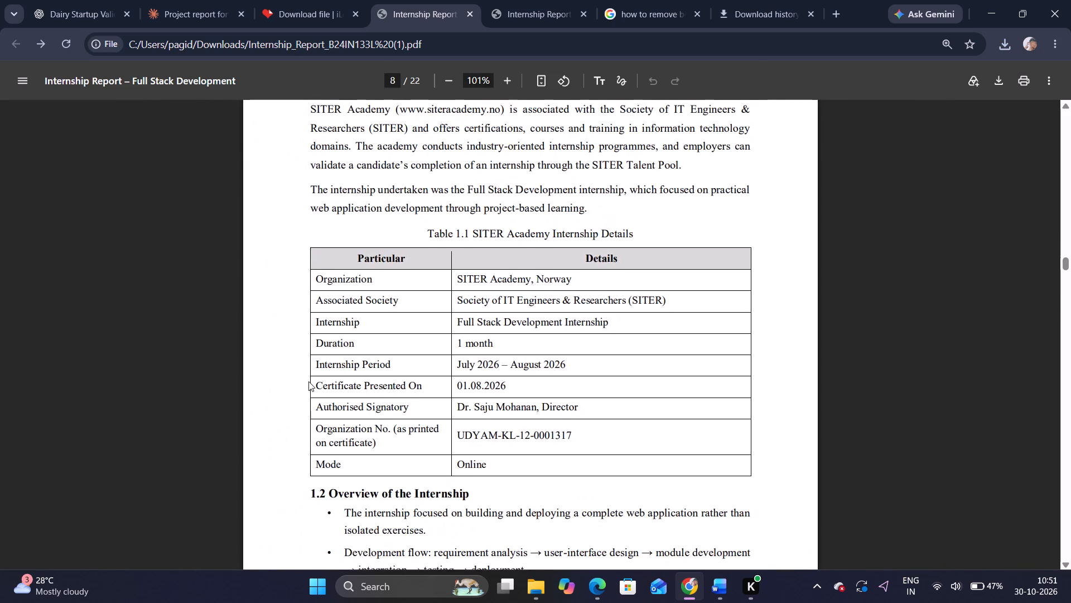
{"action": "scroll", "coordinate": [308, 381], "scroll_direction": "left", "scroll_amount": 1}
{"action": "scroll", "coordinate": [308, 381], "scroll_direction": "down", "scroll_amount": 1}
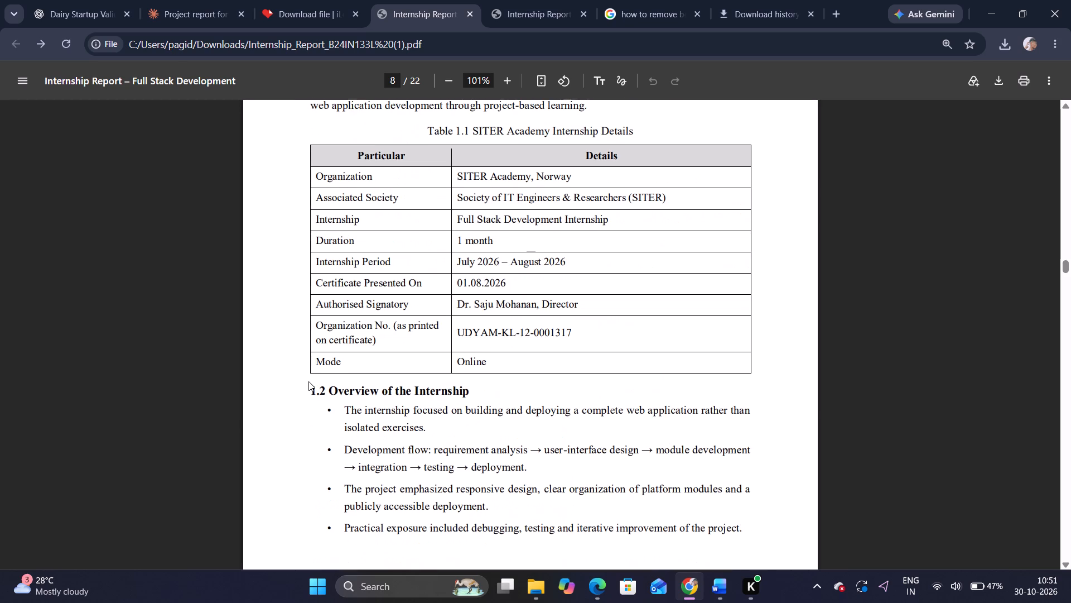
{"action": "scroll", "coordinate": [308, 381], "scroll_direction": "down", "scroll_amount": 1}
{"action": "scroll", "coordinate": [308, 381], "scroll_direction": "left", "scroll_amount": 1}
{"action": "scroll", "coordinate": [449, 424], "scroll_direction": "down", "scroll_amount": 6}
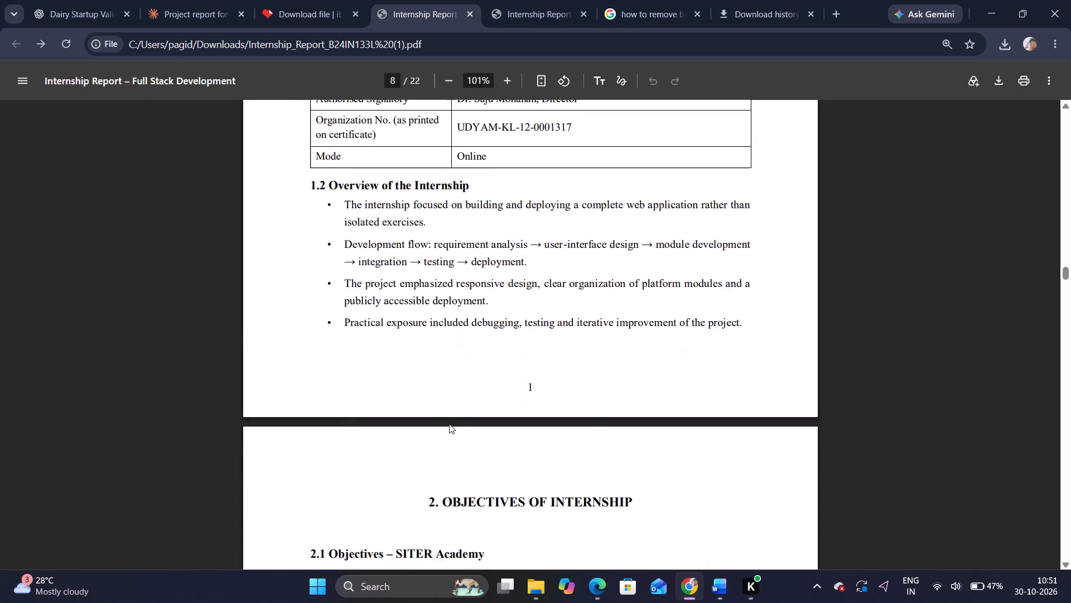
{"action": "scroll", "coordinate": [449, 424], "scroll_direction": "down", "scroll_amount": 9}
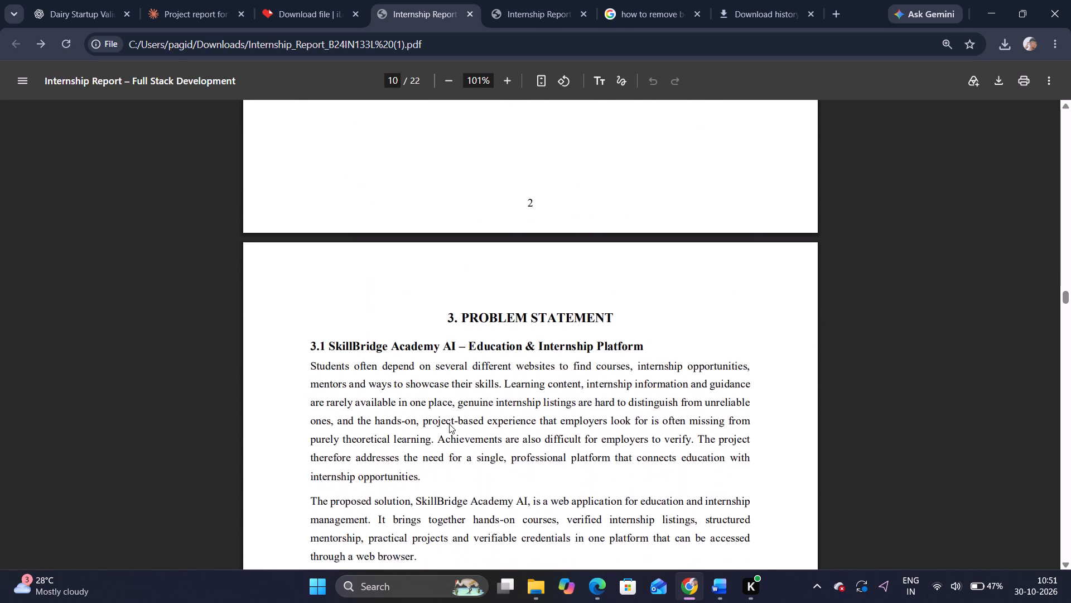
Review the report's chapters from PROBLEM STATEMENT through SYSTEM DESIGN / ARCHITECTURE and RESULTS AND DISCUSSION to CHALLENGES FACED.
{"action": "scroll", "coordinate": [449, 424], "scroll_direction": "down", "scroll_amount": 4}
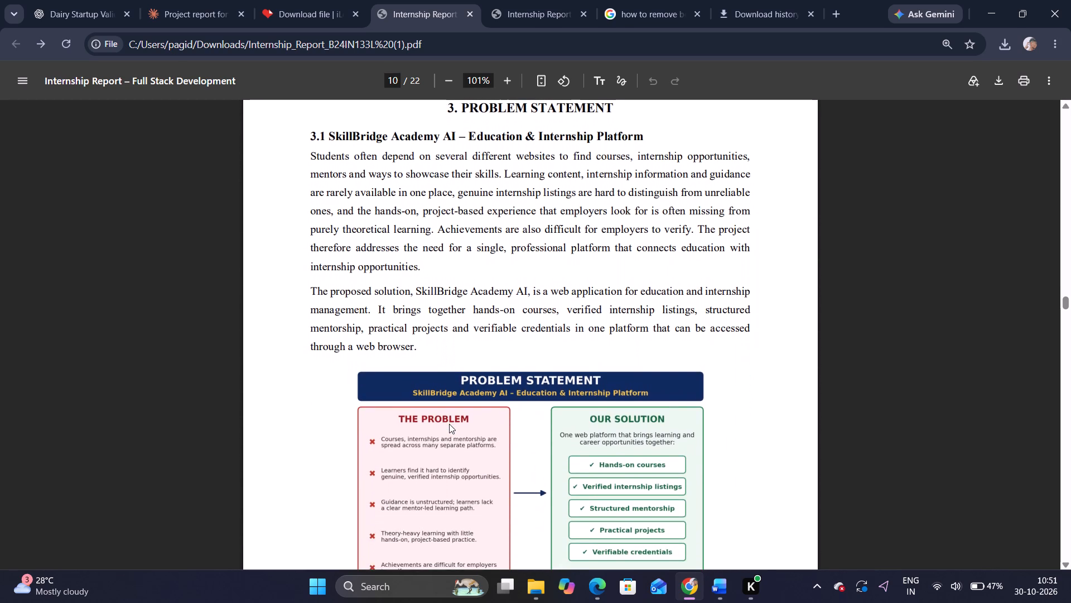
{"action": "scroll", "coordinate": [449, 424], "scroll_direction": "down", "scroll_amount": 13}
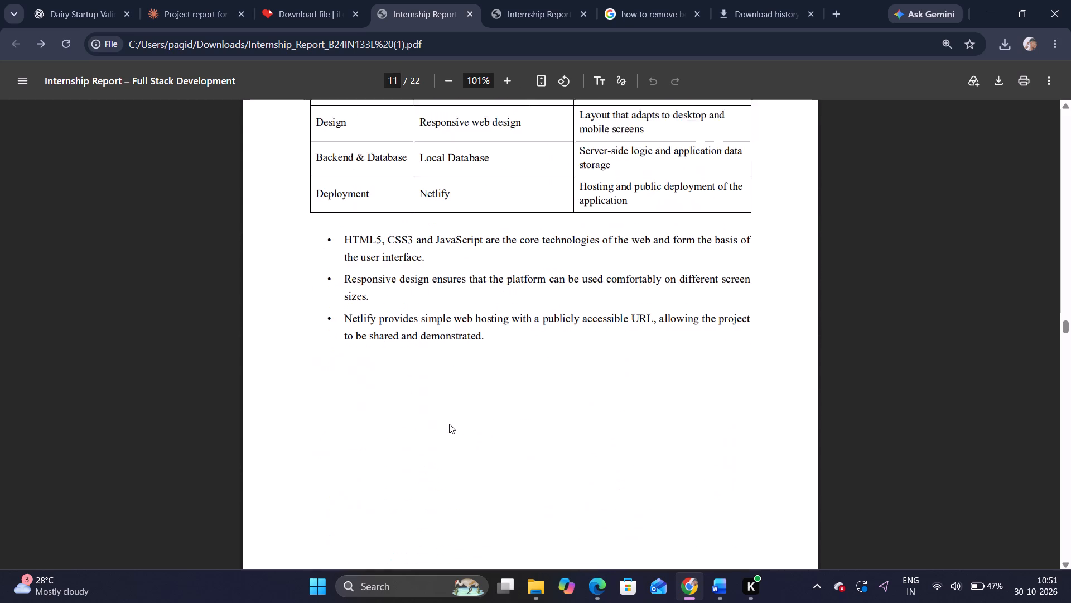
{"action": "scroll", "coordinate": [449, 424], "scroll_direction": "down", "scroll_amount": 2}
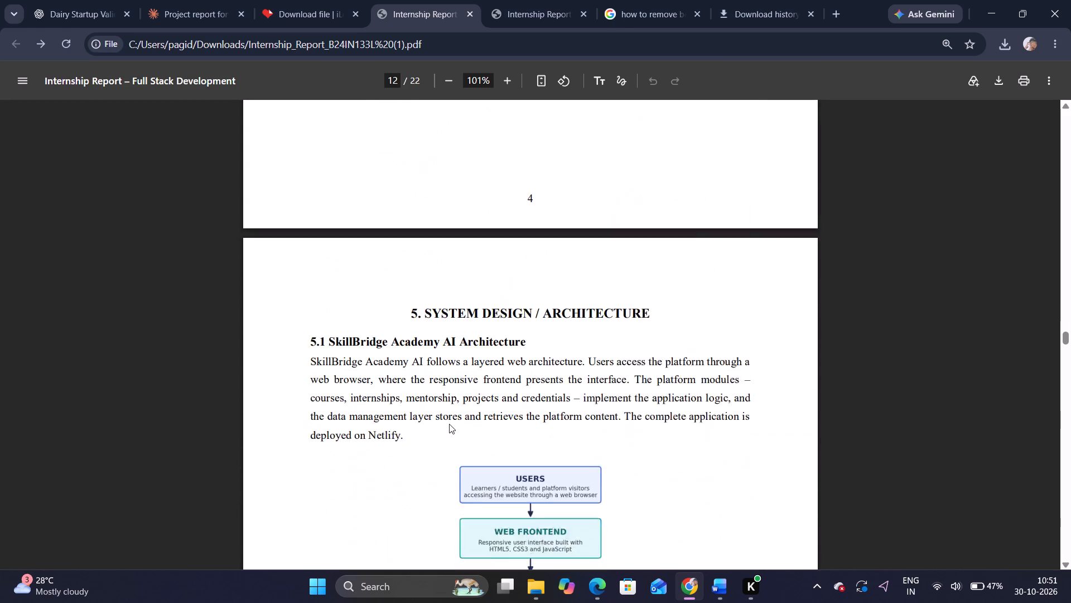
{"action": "scroll", "coordinate": [449, 424], "scroll_direction": "down", "scroll_amount": 9}
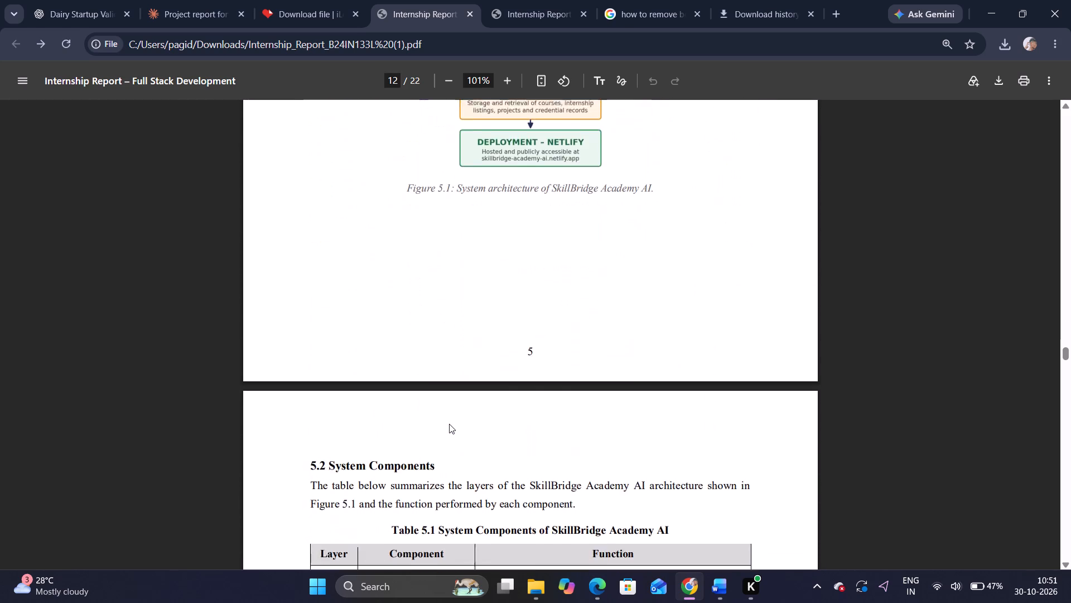
{"action": "scroll", "coordinate": [449, 424], "scroll_direction": "down", "scroll_amount": 11}
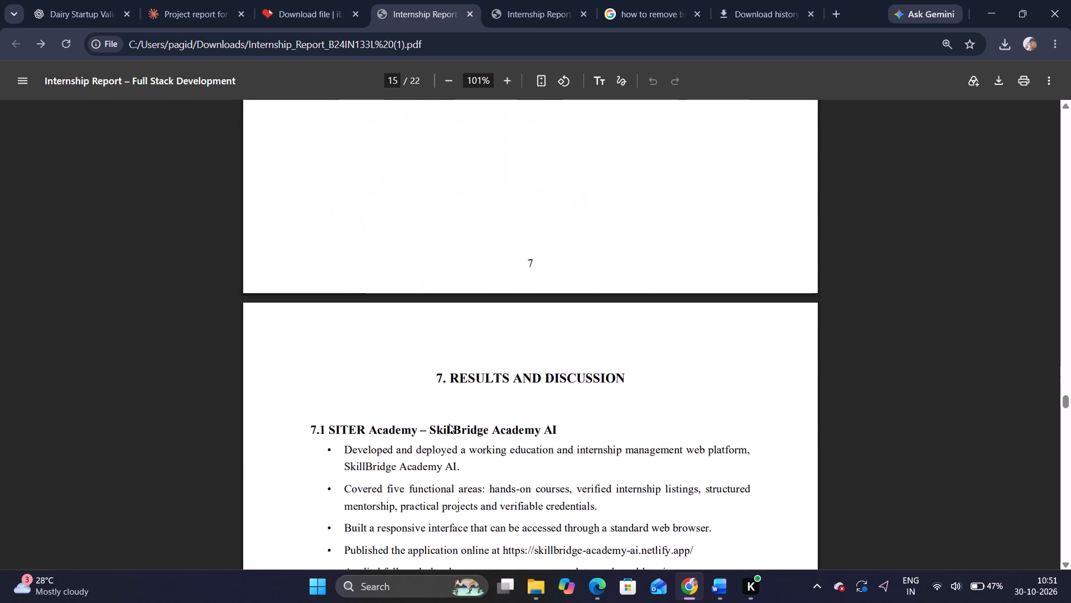
{"action": "scroll", "coordinate": [449, 424], "scroll_direction": "down", "scroll_amount": 2}
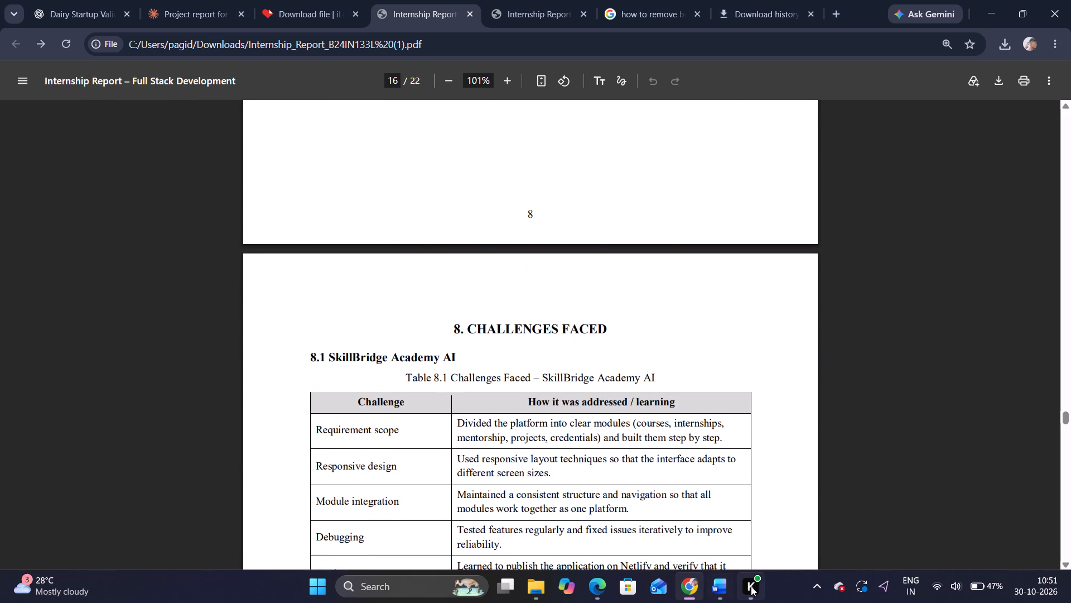